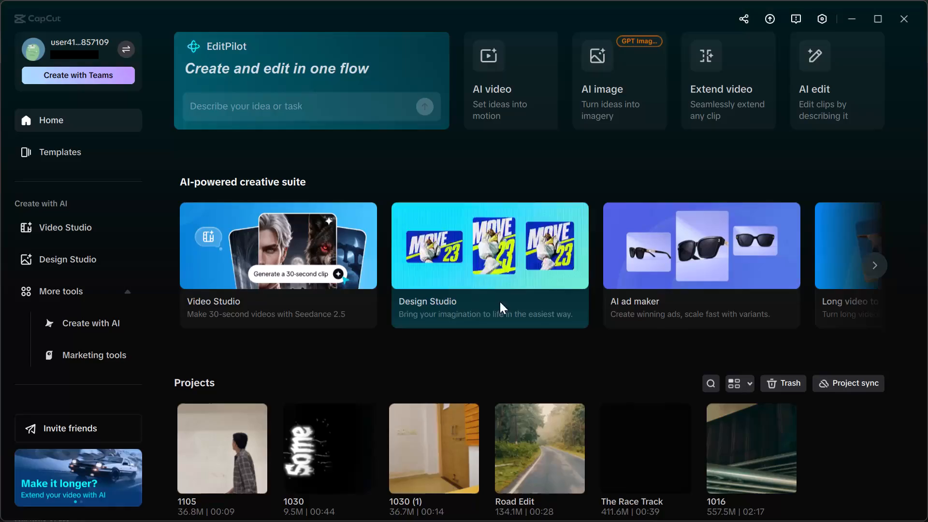
# Open the existing project named 1030.
pyautogui.scroll(-2, 588, 375)
pyautogui.scroll(5, 588, 375)
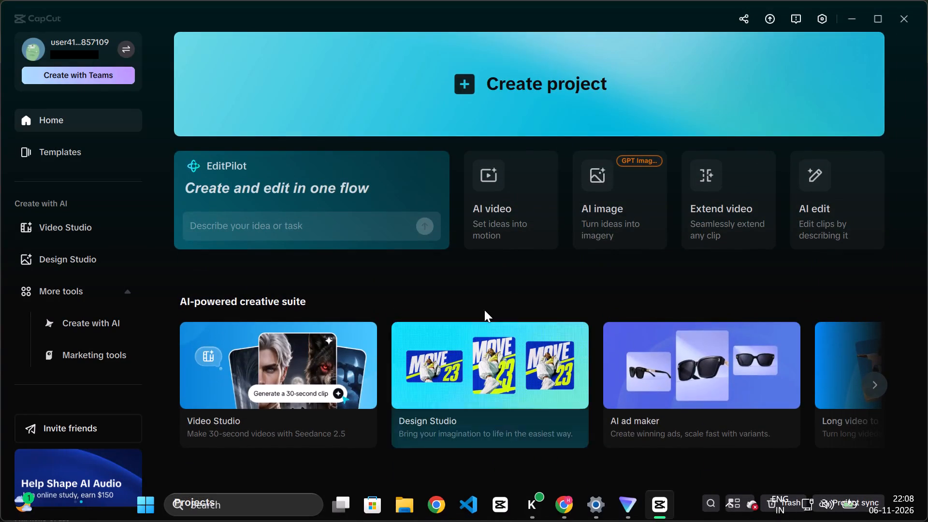
pyautogui.scroll(-6, 457, 223)
pyautogui.click(323, 456)
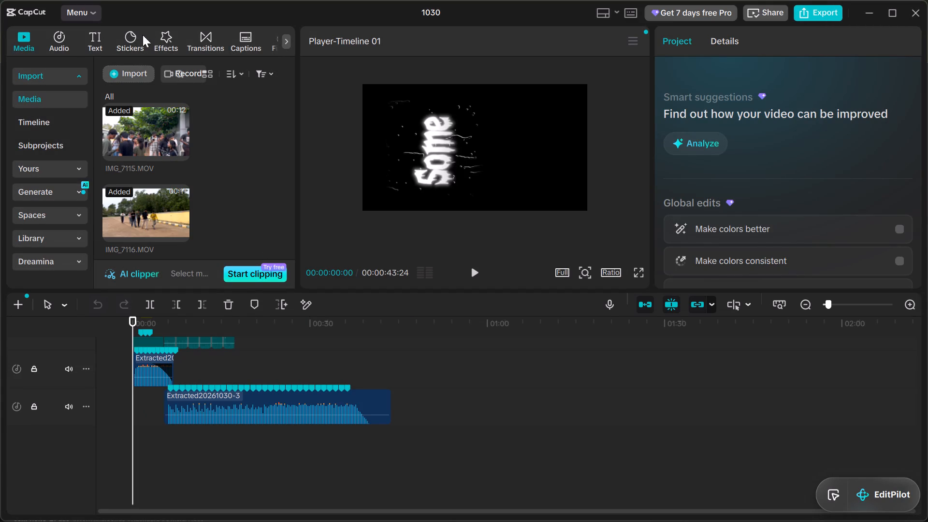
# Play the timeline from about 00:00:04:25 through the IMG_7114.MOV clip.
pyautogui.click(166, 32)
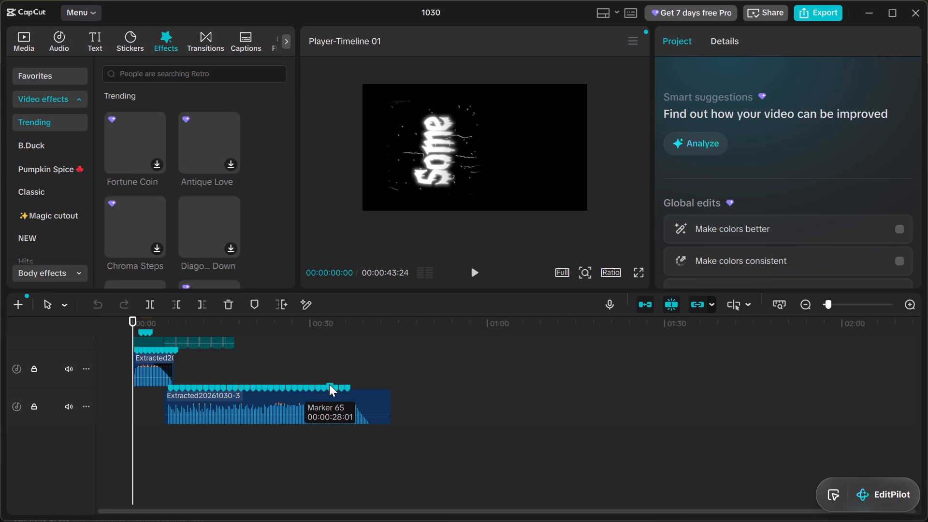
pyautogui.scroll(2, 329, 384)
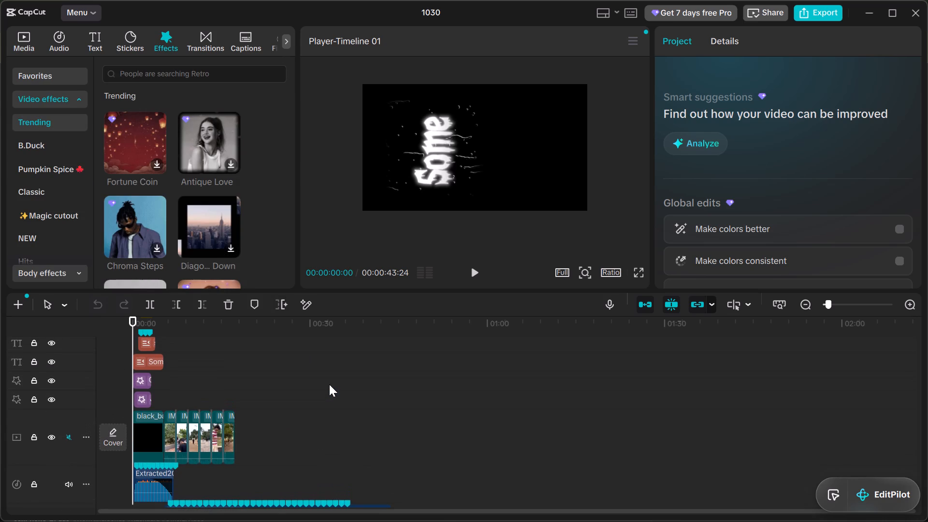
pyautogui.keyDown('ctrl'); pyautogui.scroll(10, 329, 384); pyautogui.keyUp('ctrl')
pyautogui.keyDown('ctrl'); pyautogui.scroll(16, 329, 384); pyautogui.keyUp('ctrl')
pyautogui.doubleClick(390, 385)
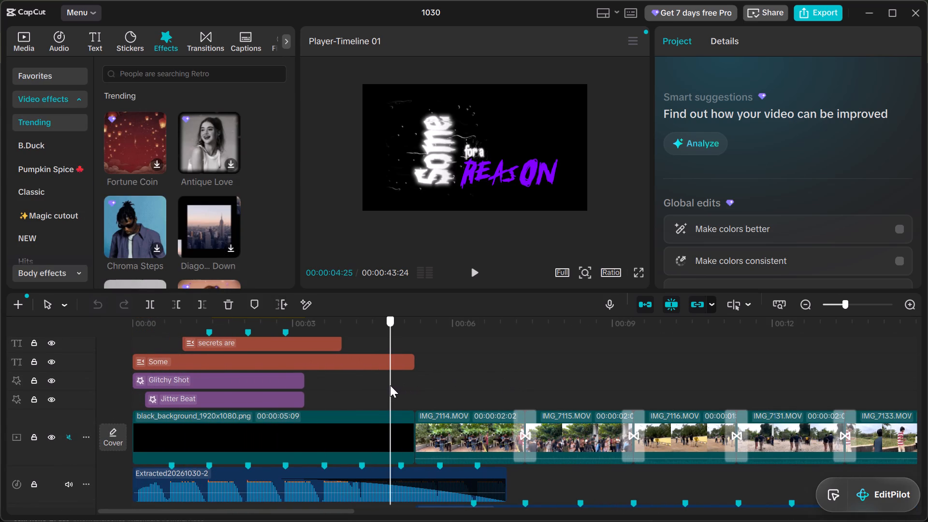
pyautogui.press('space')
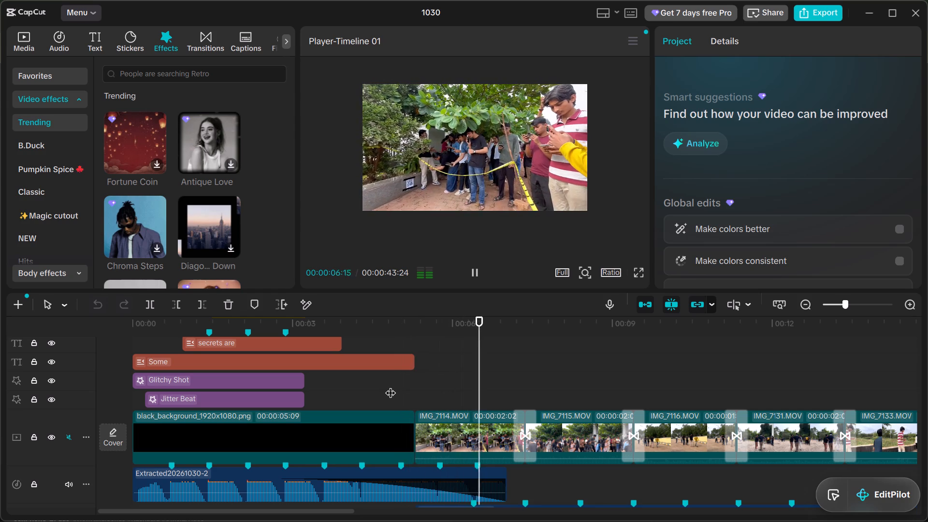
pyautogui.press('space')
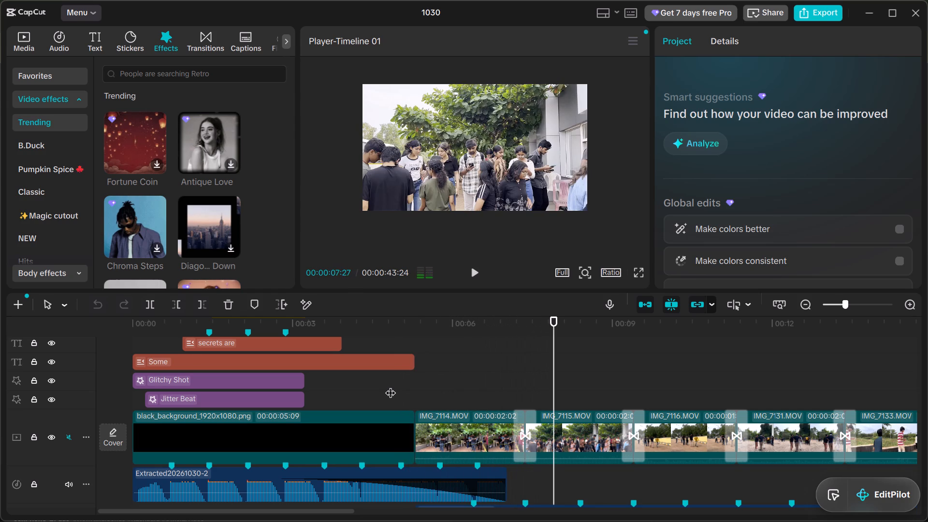
# Place the playhead at 00:00:06:14 within the IMG_7114.MOV clip.
pyautogui.scroll(-1, 390, 385)
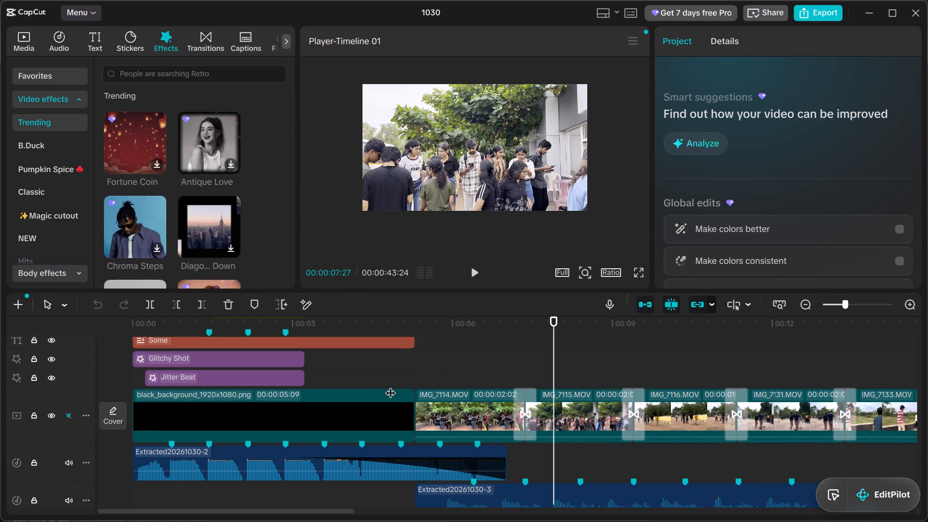
pyautogui.scroll(-1, 390, 385)
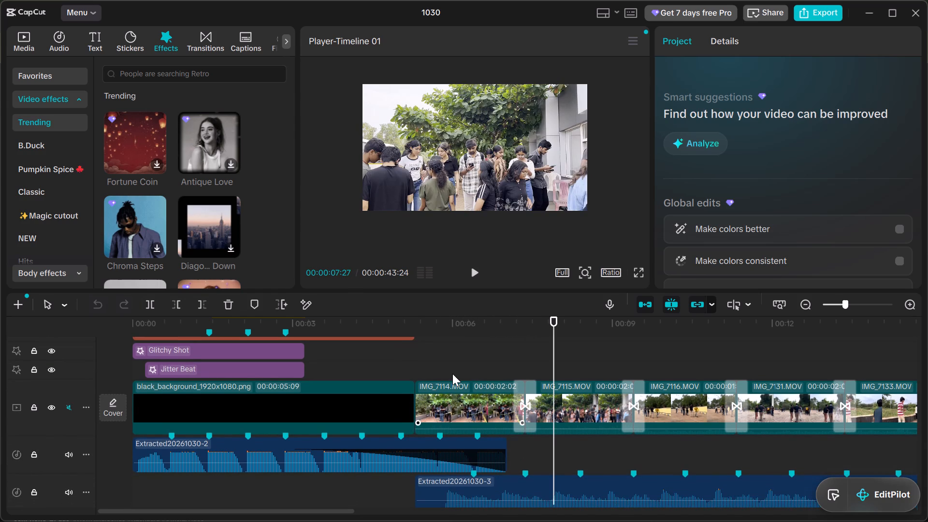
pyautogui.click(474, 364)
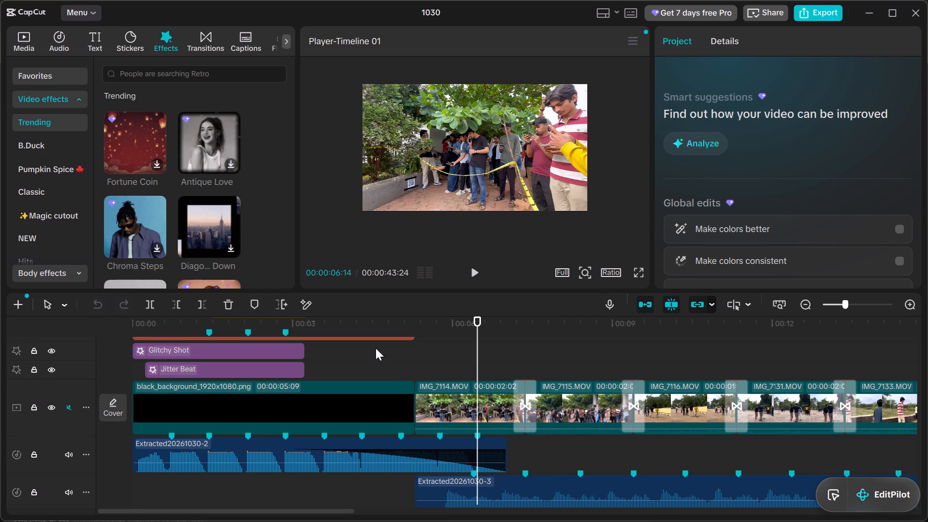
# Search the video effects for "red frame" and look through the matching effects.
pyautogui.click(179, 71)
pyautogui.write('red frame')
pyautogui.press('Return')
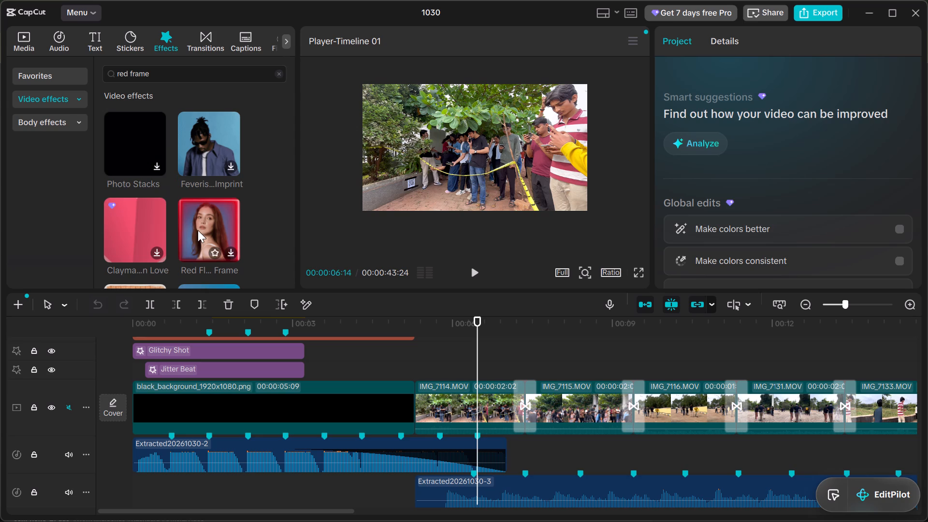
pyautogui.scroll(-2, 199, 231)
pyautogui.scroll(1, 199, 231)
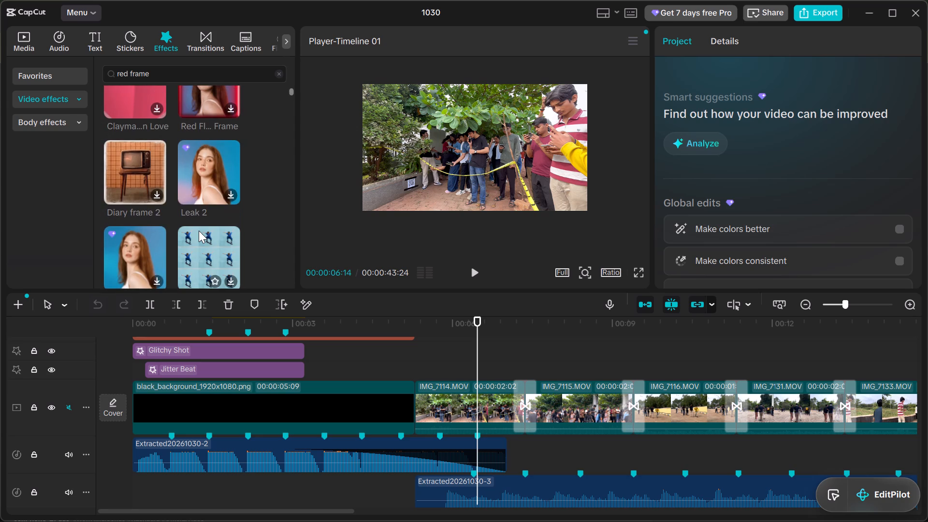
pyautogui.scroll(1, 139, 174)
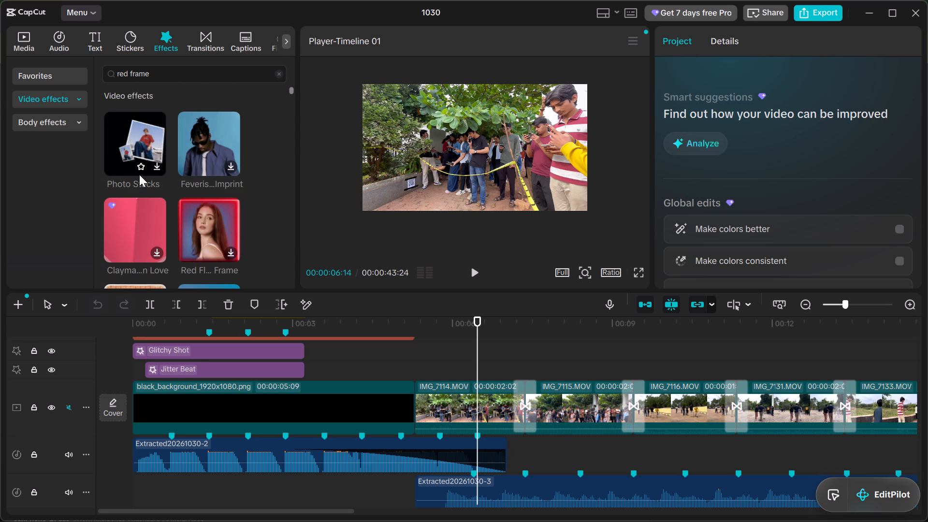
# Search the video effects for "red border" and look through the matching effects.
pyautogui.click(197, 70)
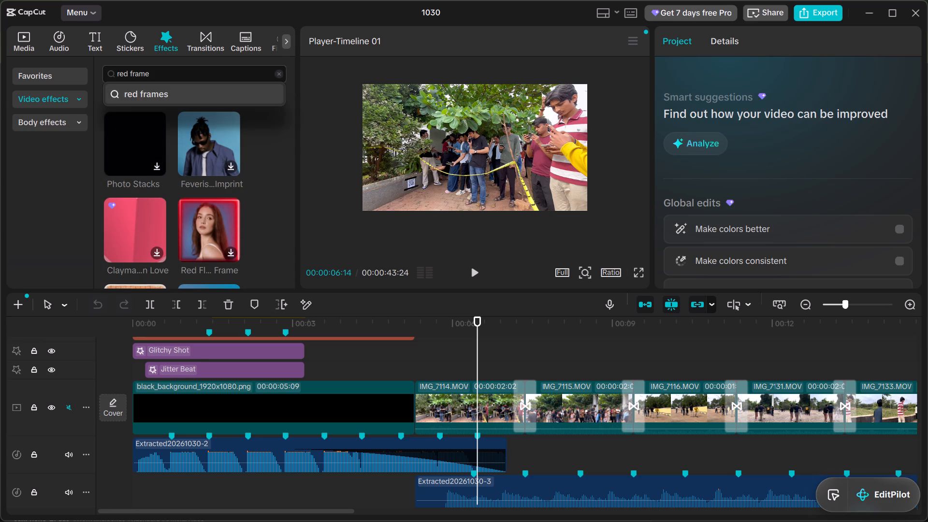
pyautogui.press('BackSpace')
pyautogui.press('BackSpace')
pyautogui.press('BackSpace')
pyautogui.press('BackSpace')
pyautogui.press('BackSpace')
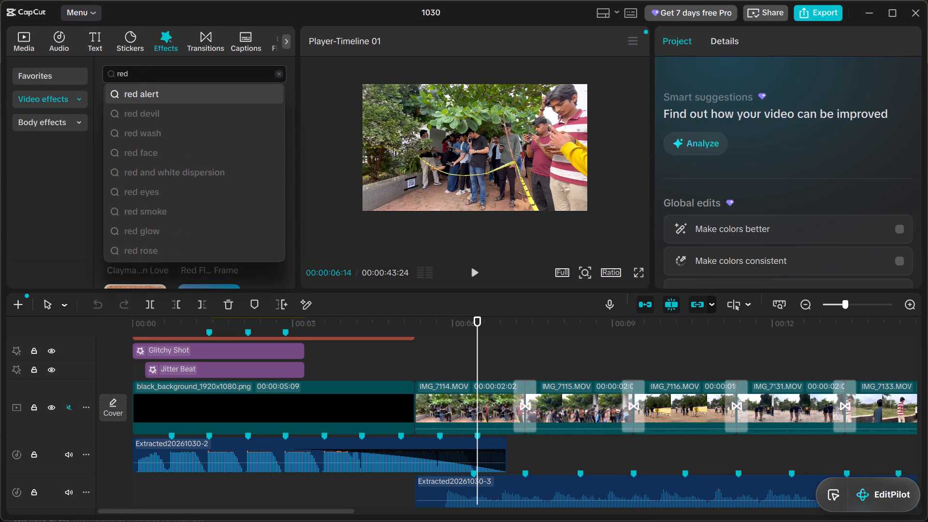
pyautogui.write('bordr')
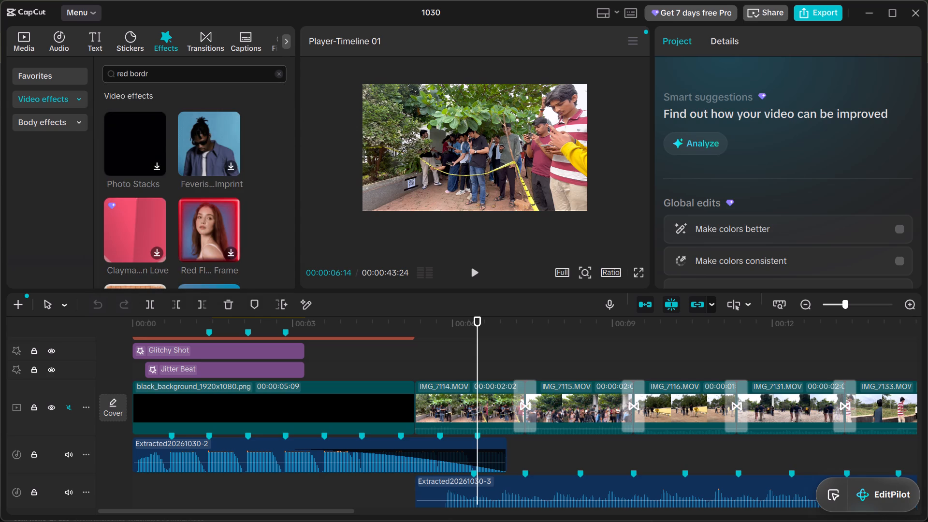
pyautogui.press('BackSpace')
pyautogui.write('er')
pyautogui.press('Return')
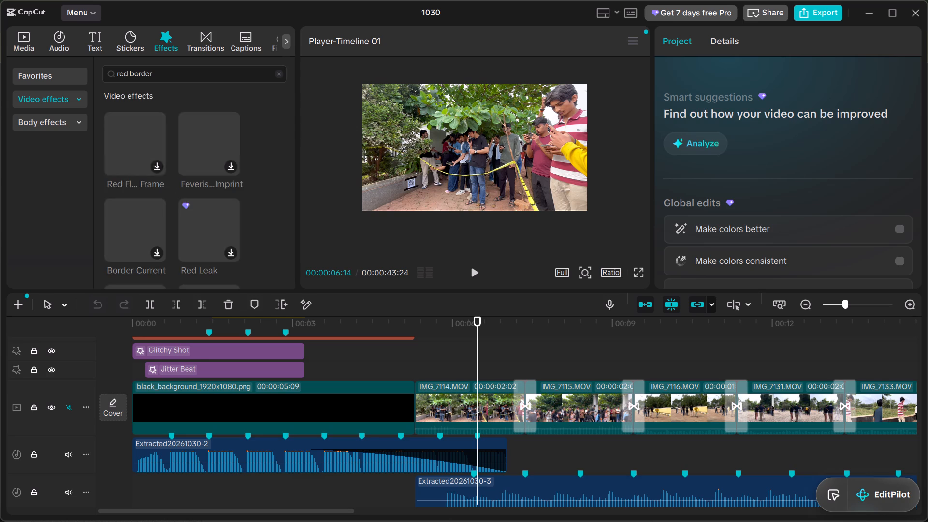
pyautogui.scroll(-1, 184, 185)
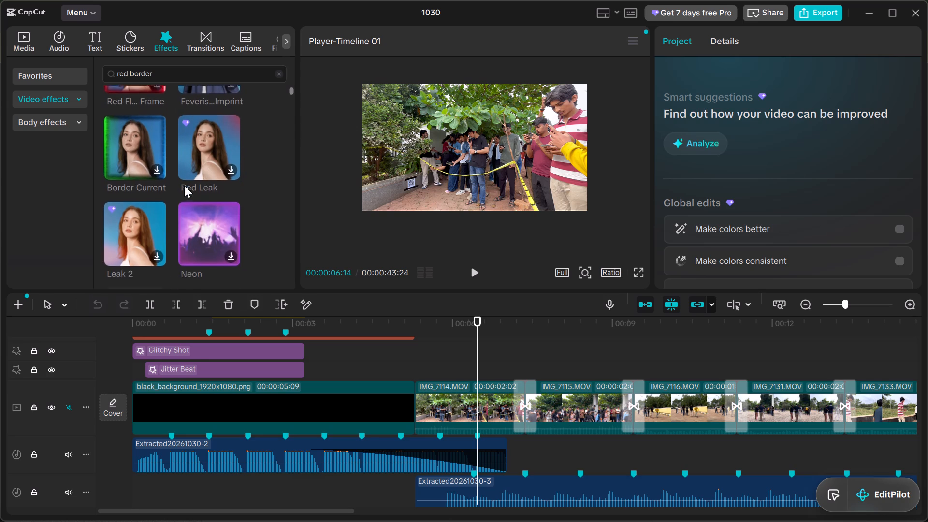
pyautogui.scroll(-1, 184, 185)
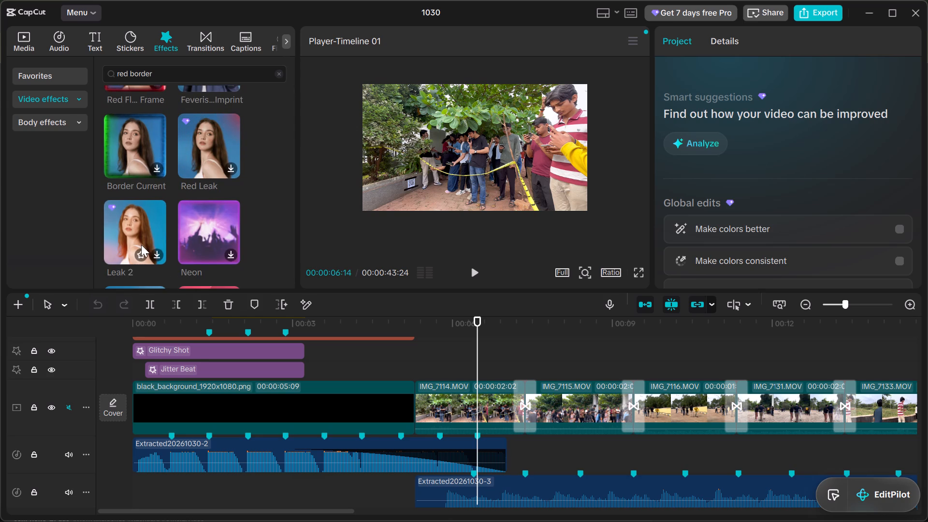
pyautogui.scroll(-1, 137, 242)
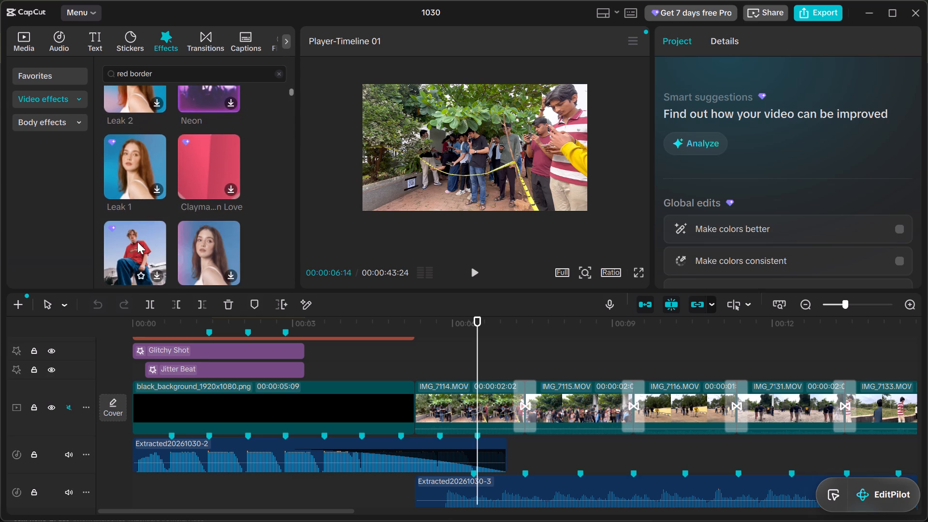
pyautogui.scroll(-1, 139, 272)
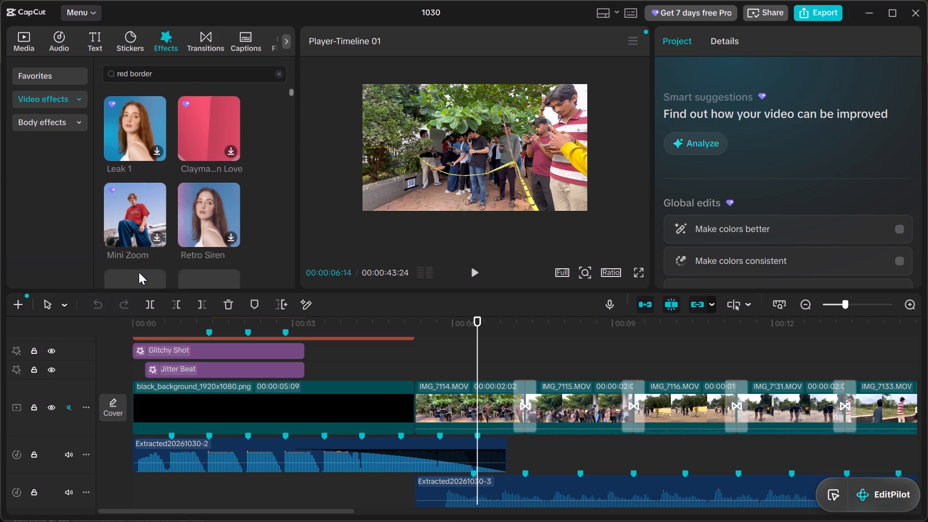
pyautogui.scroll(-1, 139, 272)
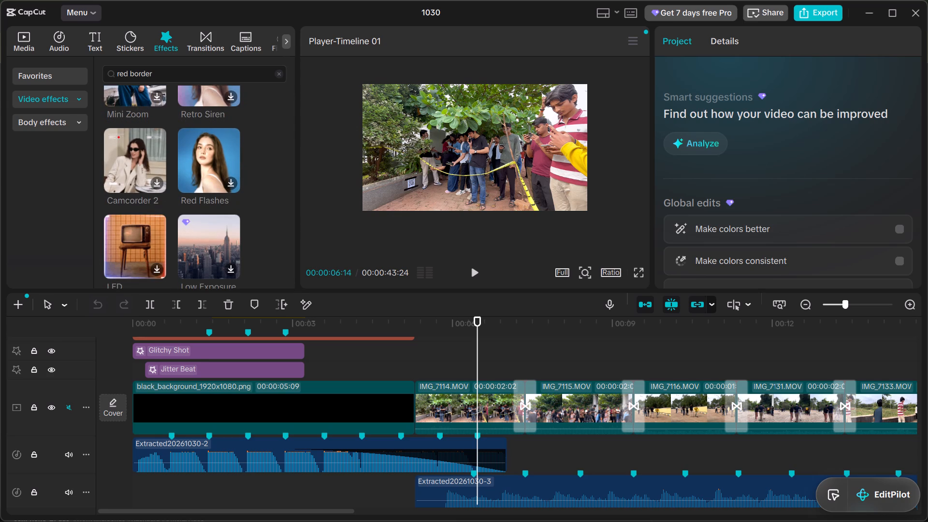
# Search the video effects for "red".
pyautogui.click(201, 75)
pyautogui.press('BackSpace')
pyautogui.press('BackSpace')
pyautogui.press('BackSpace')
pyautogui.press('BackSpace')
pyautogui.press('BackSpace')
pyautogui.press('BackSpace')
pyautogui.press('BackSpace')
pyautogui.press('BackSpace')
pyautogui.press('BackSpace')
pyautogui.press('BackSpace')
pyautogui.press('BackSpace')
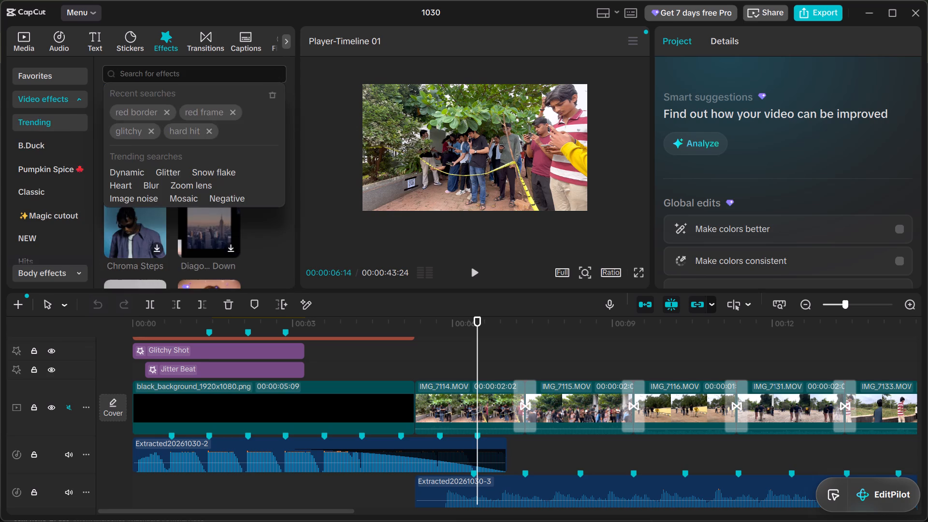
pyautogui.write('re')
pyautogui.press('Return')
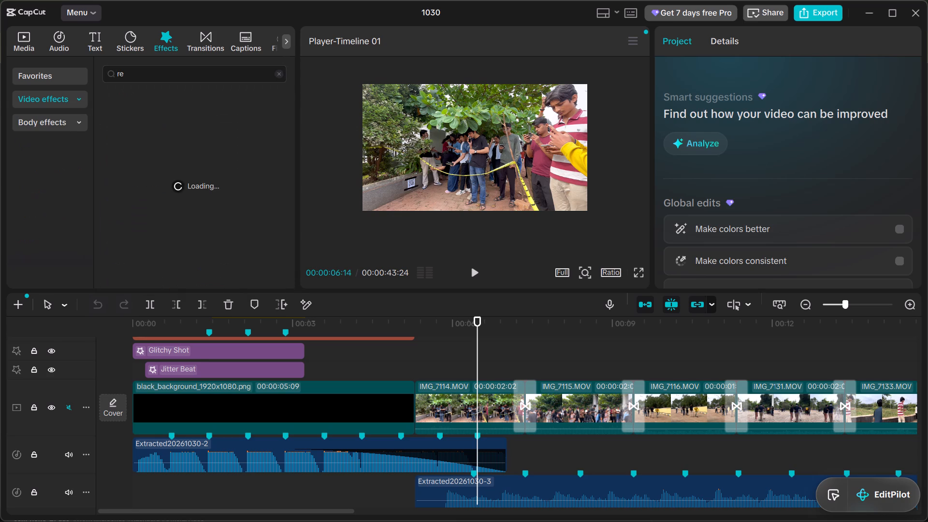
pyautogui.click(201, 75)
pyautogui.press('d')
pyautogui.press('Return')
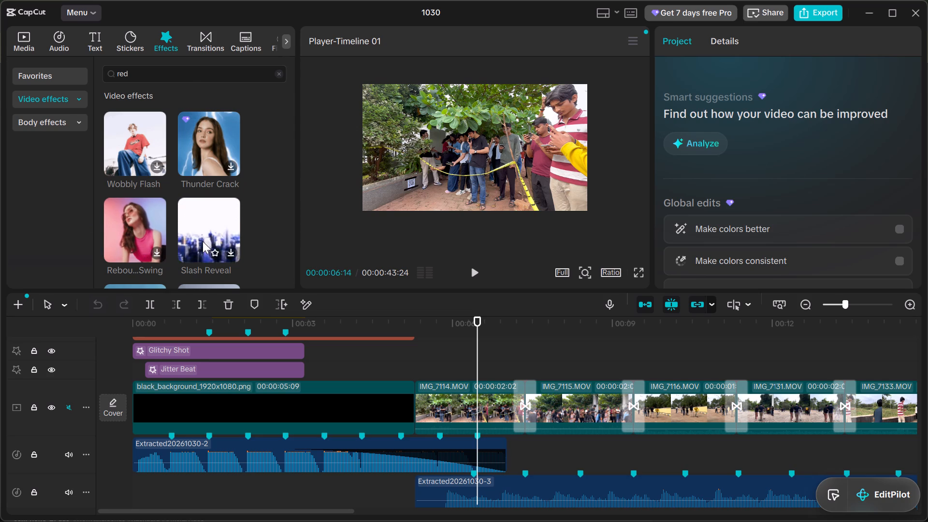
# Download the Split & Merge video effect and add it to the timeline at the playhead over IMG_7114.MOV.
pyautogui.scroll(-1, 203, 241)
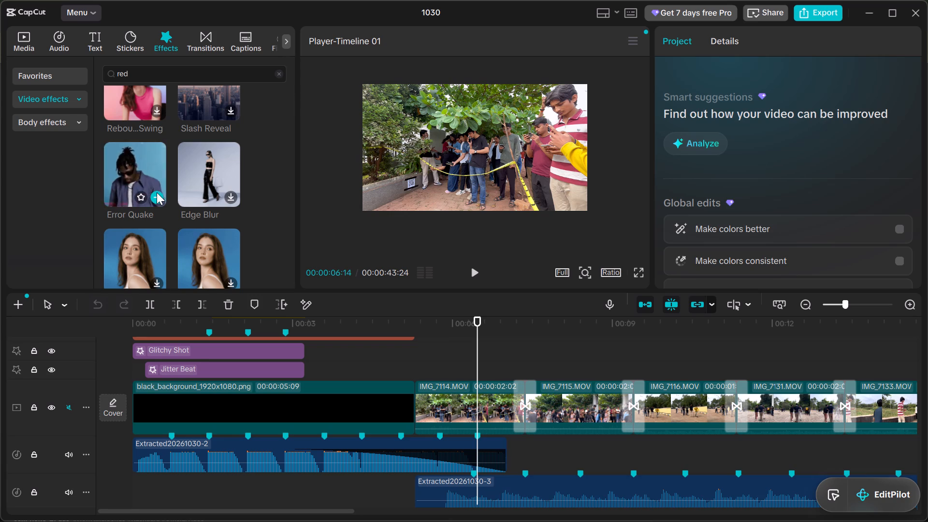
pyautogui.scroll(-1, 157, 192)
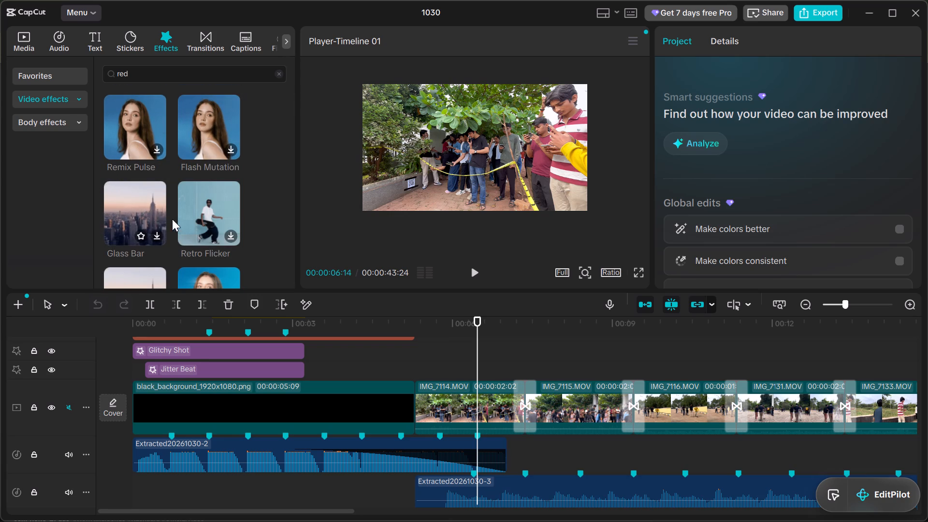
pyautogui.scroll(-1, 190, 229)
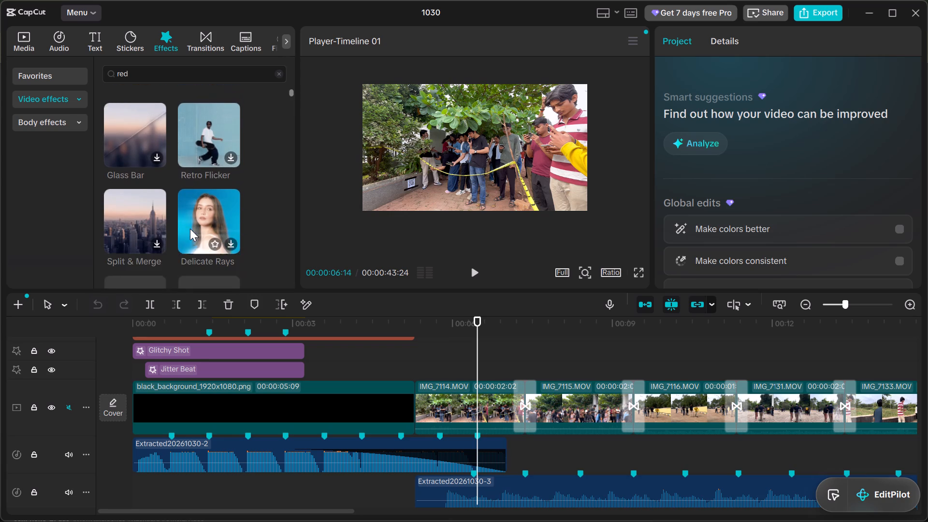
pyautogui.scroll(-1, 190, 229)
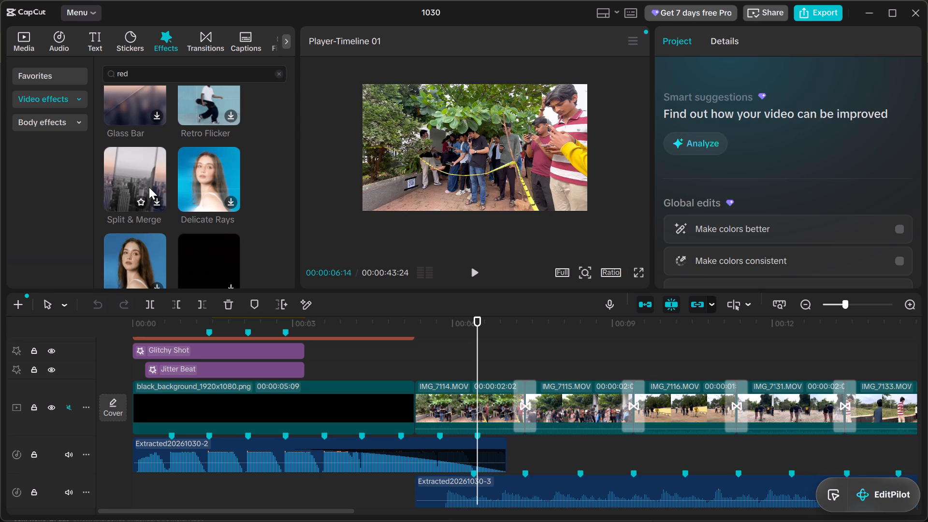
pyautogui.scroll(-1, 166, 228)
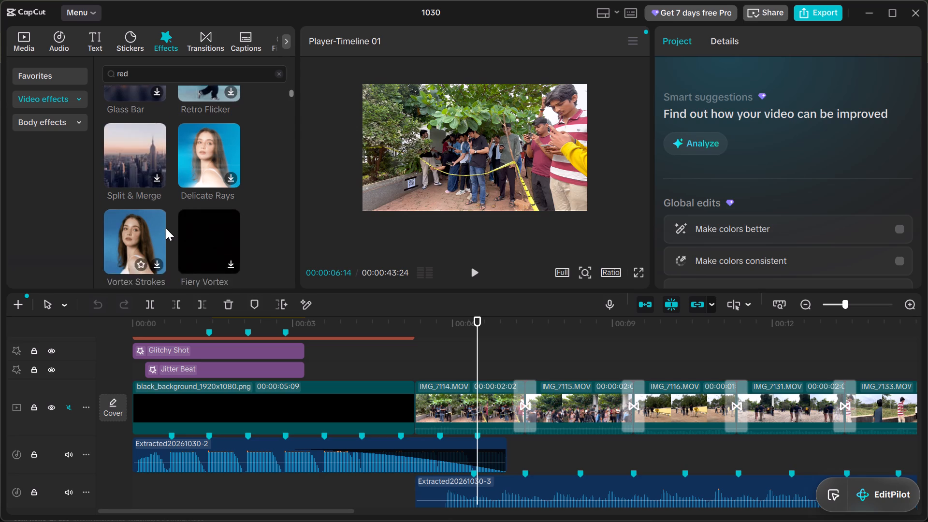
pyautogui.scroll(-1, 166, 228)
pyautogui.scroll(1, 166, 228)
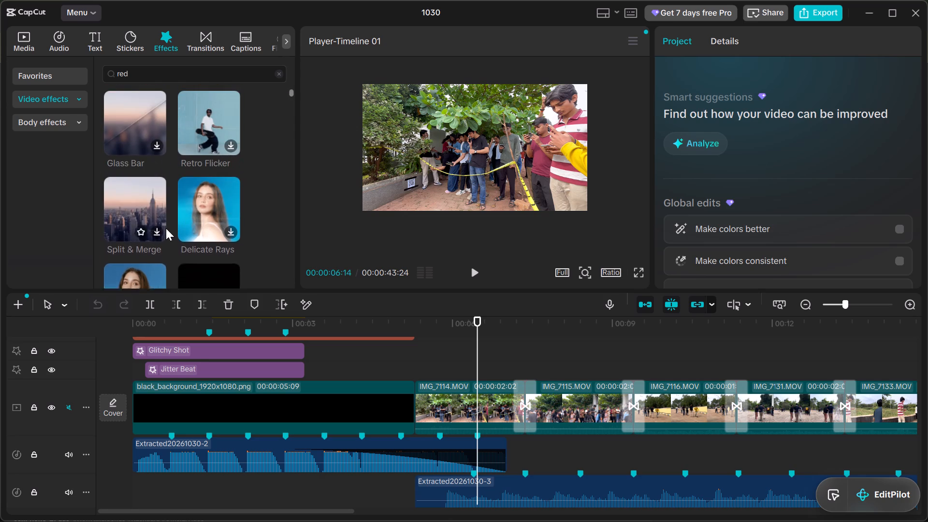
pyautogui.scroll(1, 166, 228)
pyautogui.scroll(-1, 157, 231)
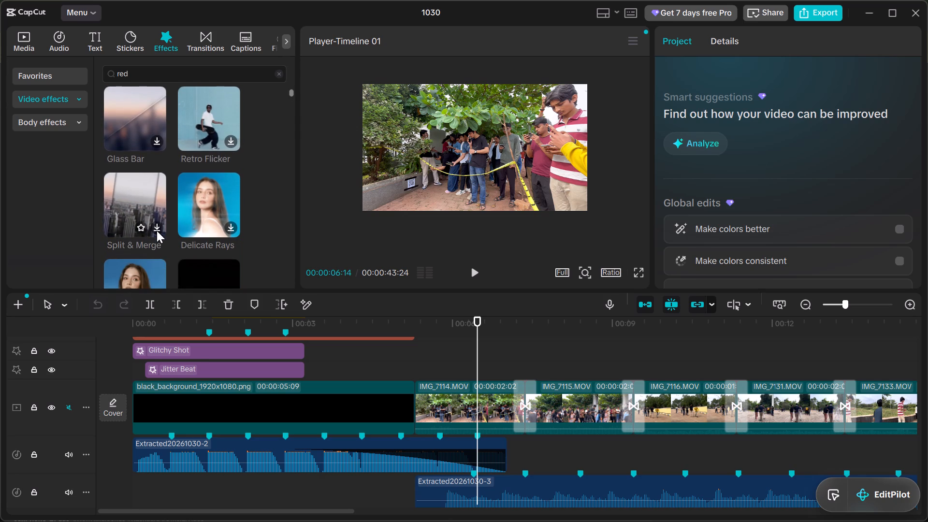
pyautogui.doubleClick(157, 231)
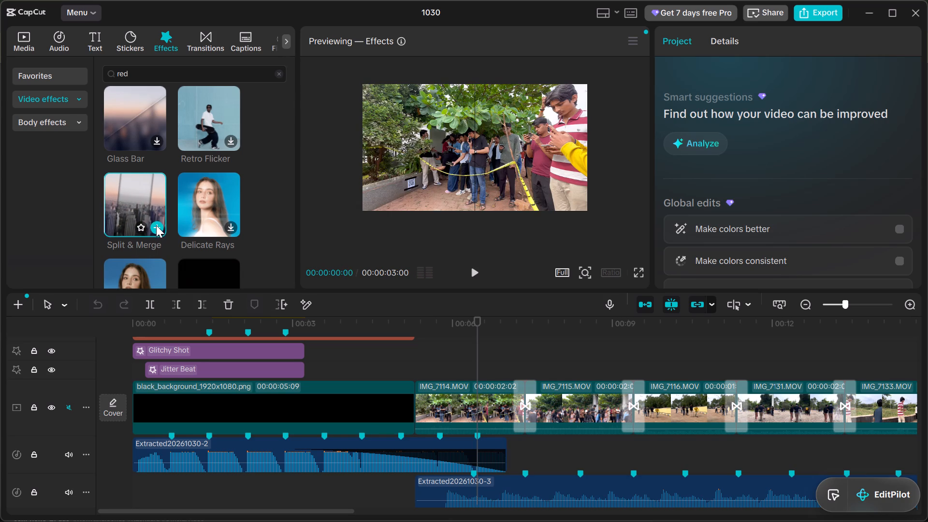
pyautogui.click(156, 225)
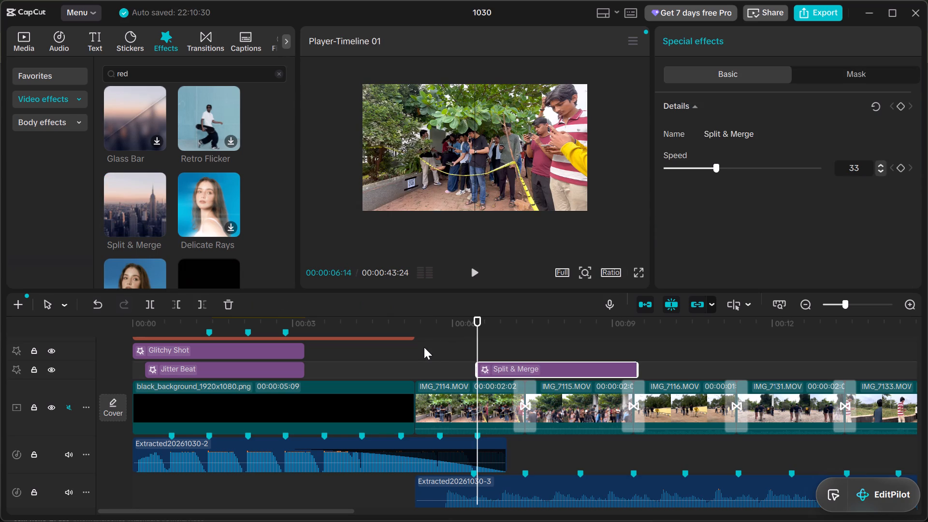
# Move the Split & Merge effect earlier on its track so it starts at about 6 seconds over IMG_7114.MOV.
pyautogui.doubleClick(424, 347)
pyautogui.press('space')
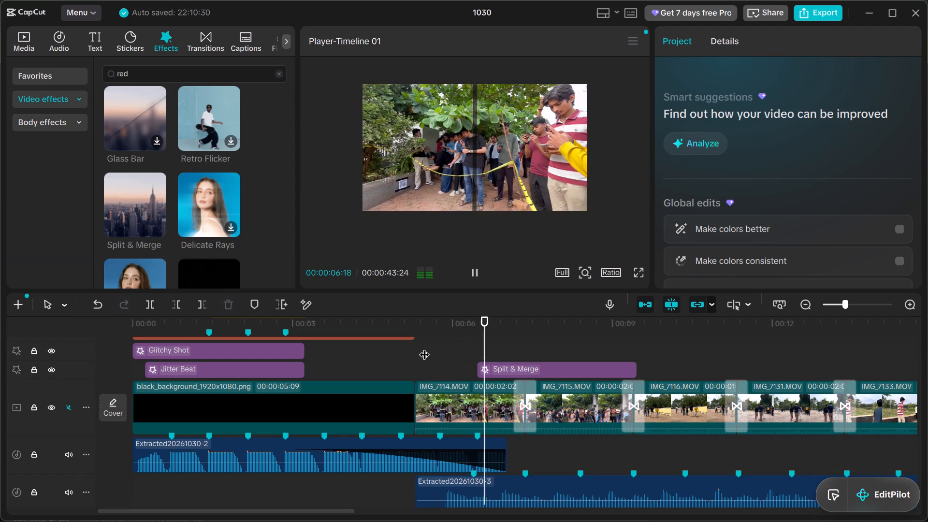
pyautogui.press('space')
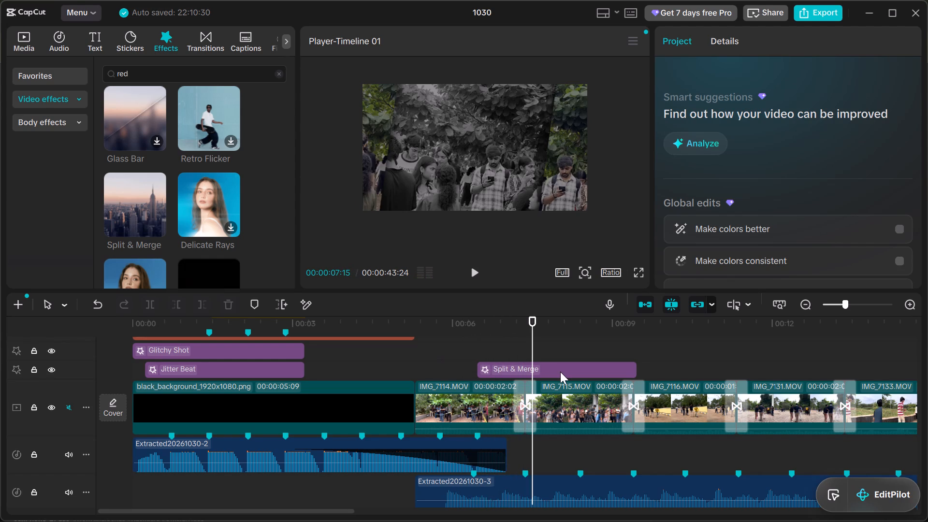
pyautogui.click(545, 367)
pyautogui.moveTo(545, 367); pyautogui.dragTo(523, 369)
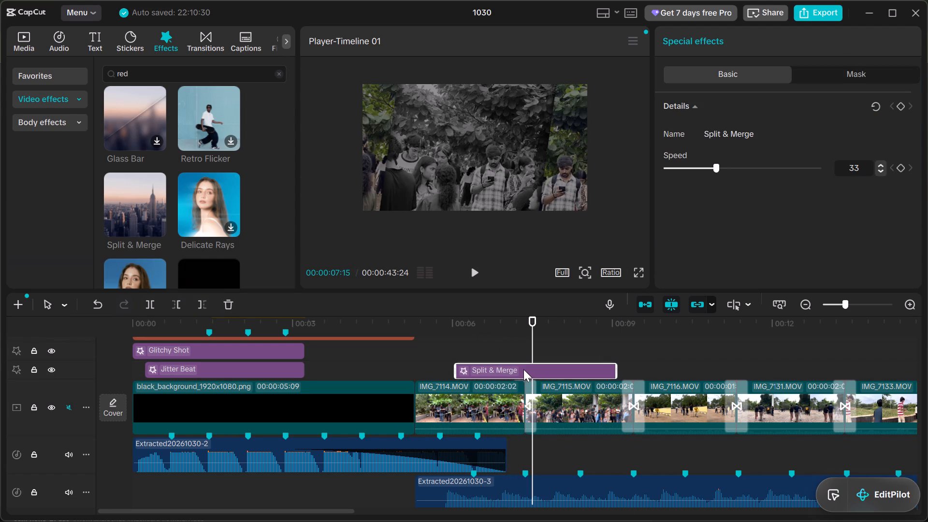
pyautogui.moveTo(523, 369); pyautogui.dragTo(521, 371)
# Play the timeline from 00:00:04:25 into IMG_7116.MOV to review the Split & Merge effect's timing.
pyautogui.doubleClick(391, 346)
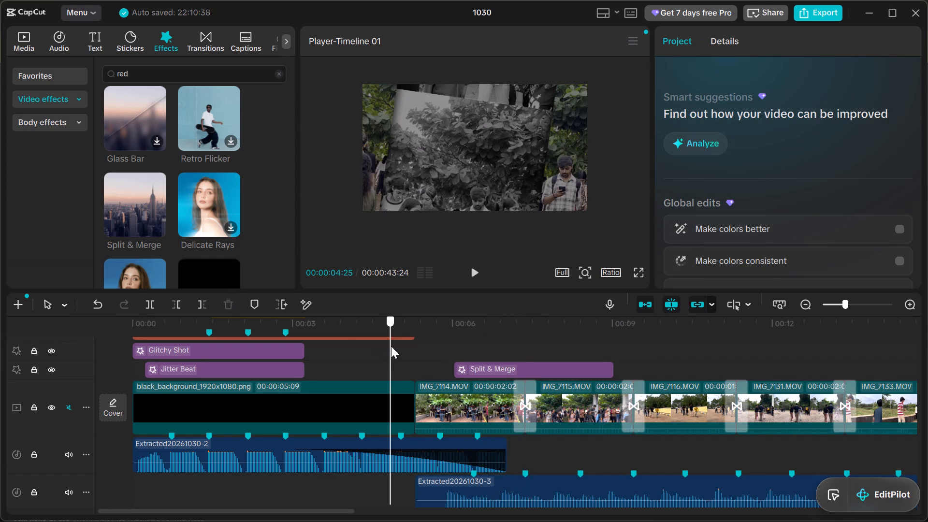
pyautogui.press('space')
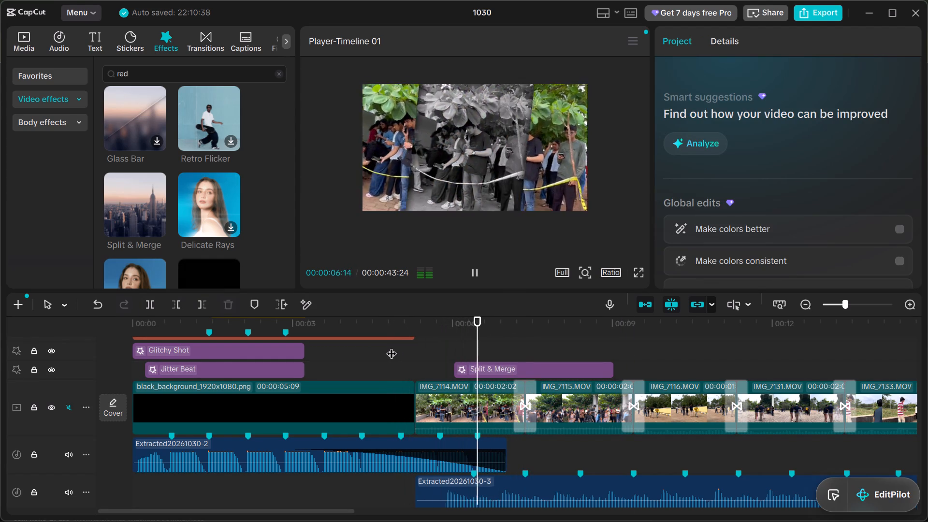
pyautogui.press('space')
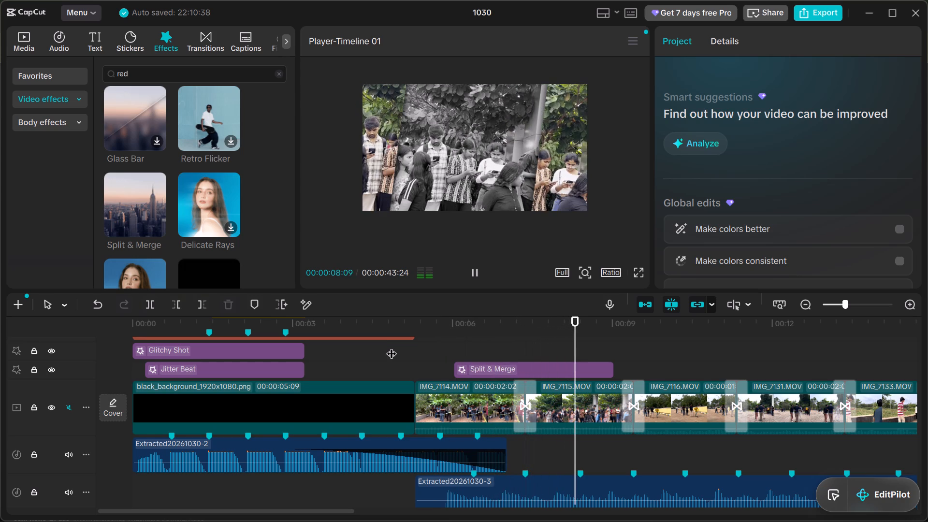
pyautogui.press('space')
pyautogui.press('space')
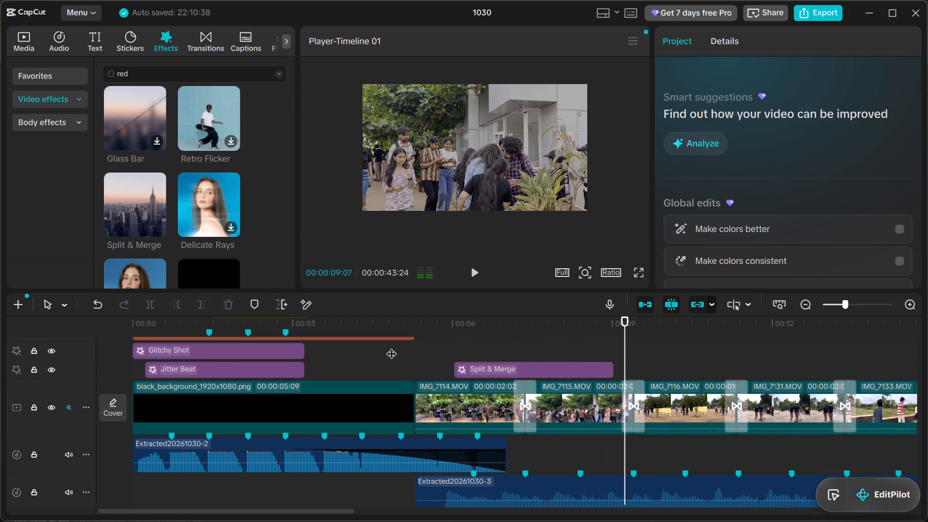
pyautogui.press('space')
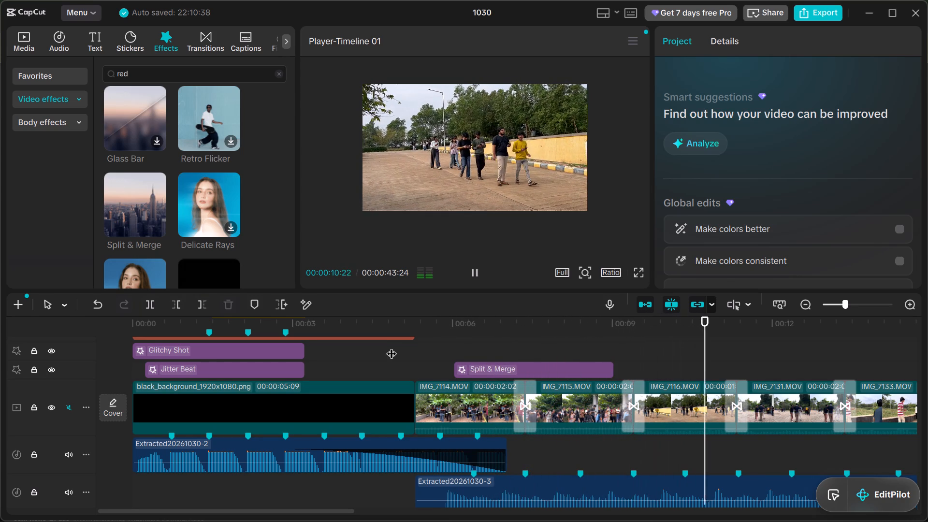
pyautogui.press('space')
# Download the Tremor video effect and add it to the timeline at 00:00:09:19 over IMG_7116.MOV.
pyautogui.doubleClick(630, 345)
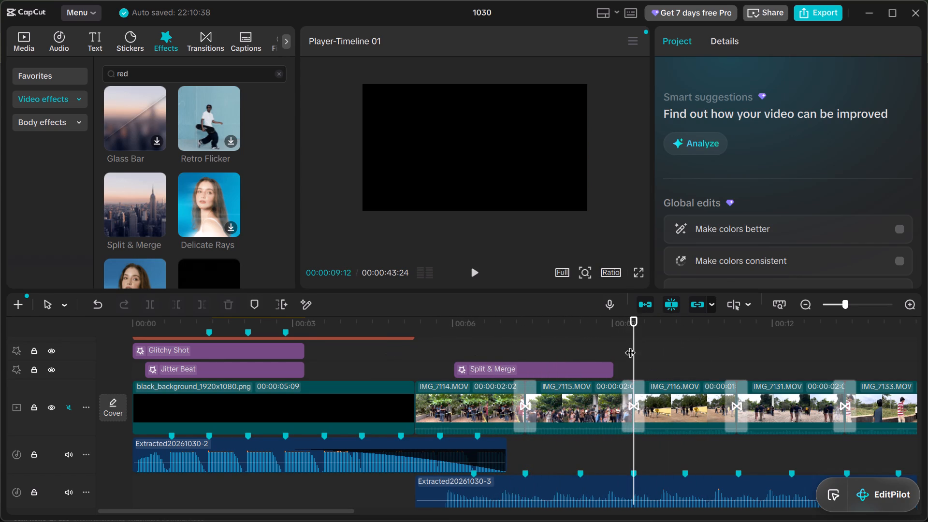
pyautogui.doubleClick(648, 347)
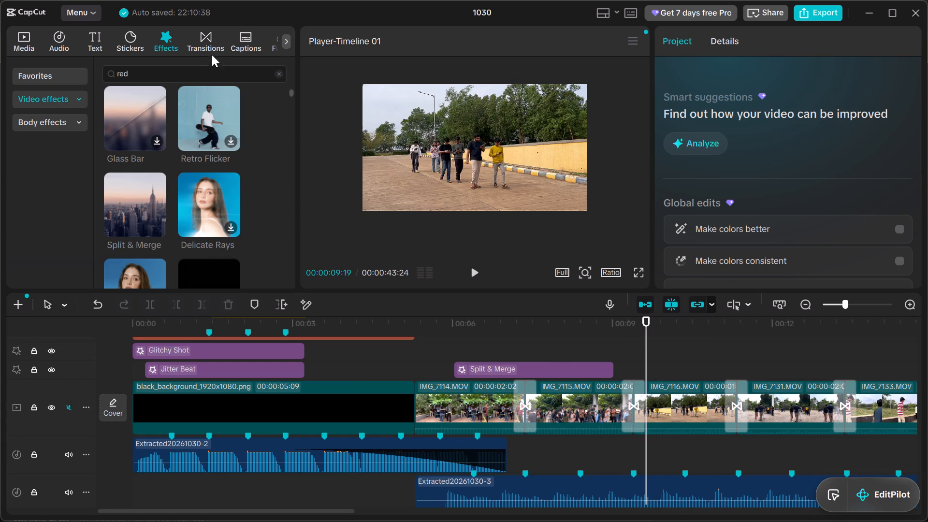
pyautogui.hscroll(-1, 210, 45)
pyautogui.click(285, 40)
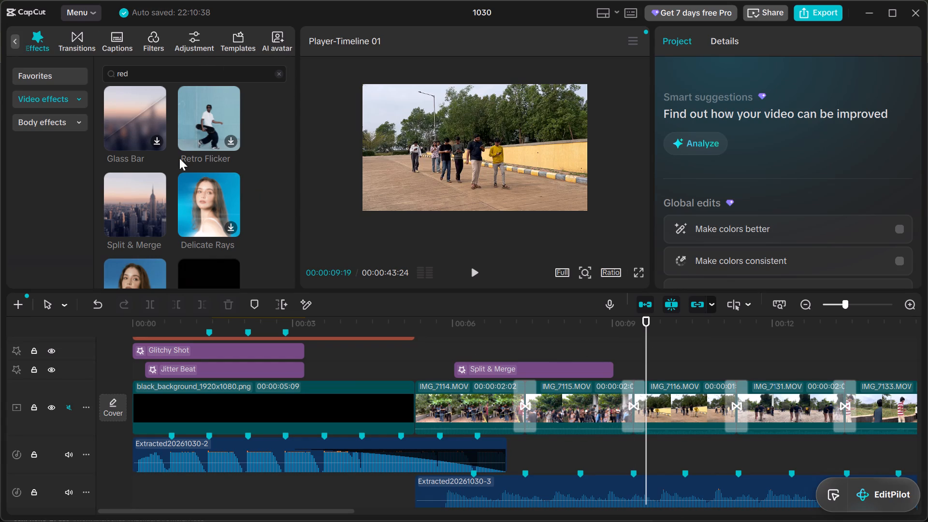
pyautogui.scroll(-2, 179, 158)
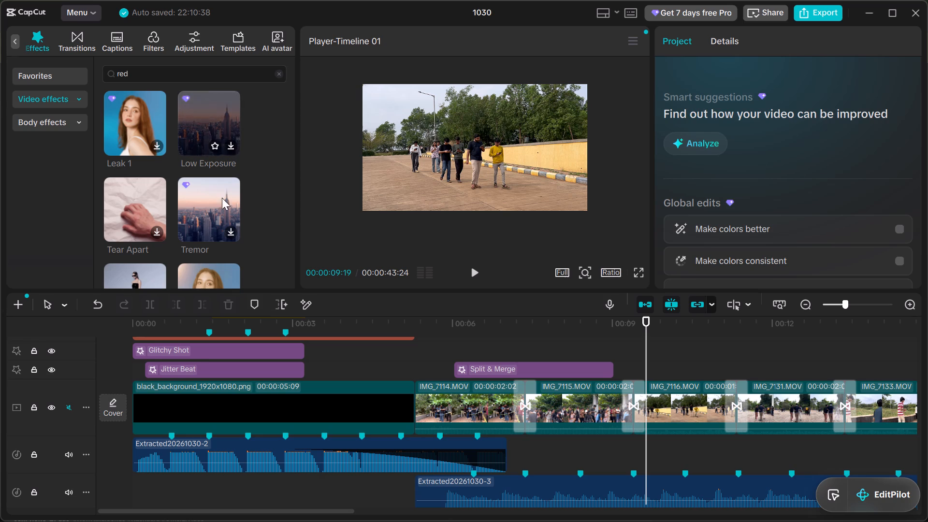
pyautogui.doubleClick(229, 229)
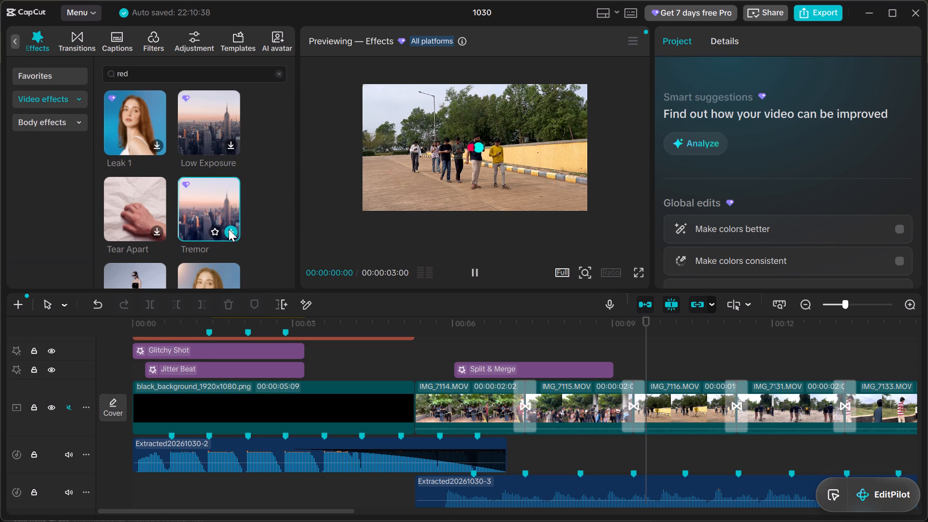
pyautogui.click(229, 229)
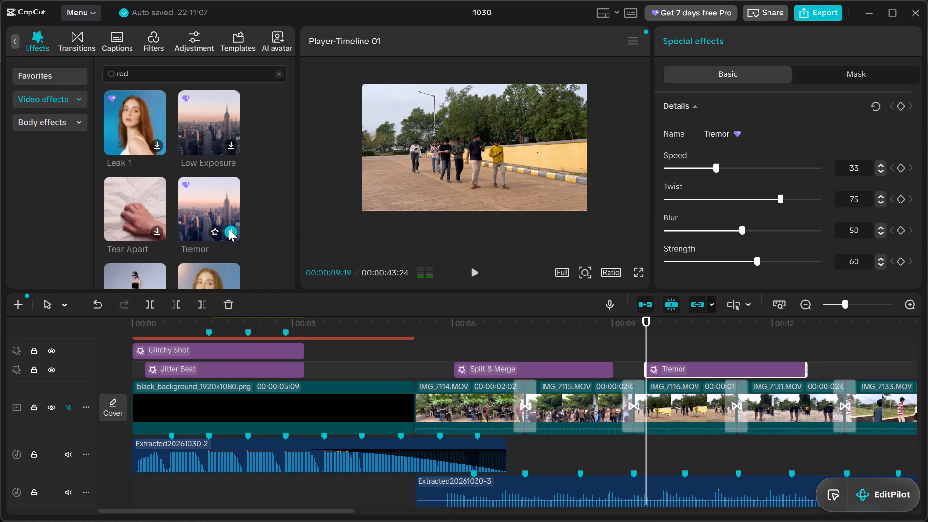
# Play the section from IMG_7116.MOV through IMG_7131.MOV to review the Tremor effect.
pyautogui.doubleClick(552, 331)
pyautogui.press('space')
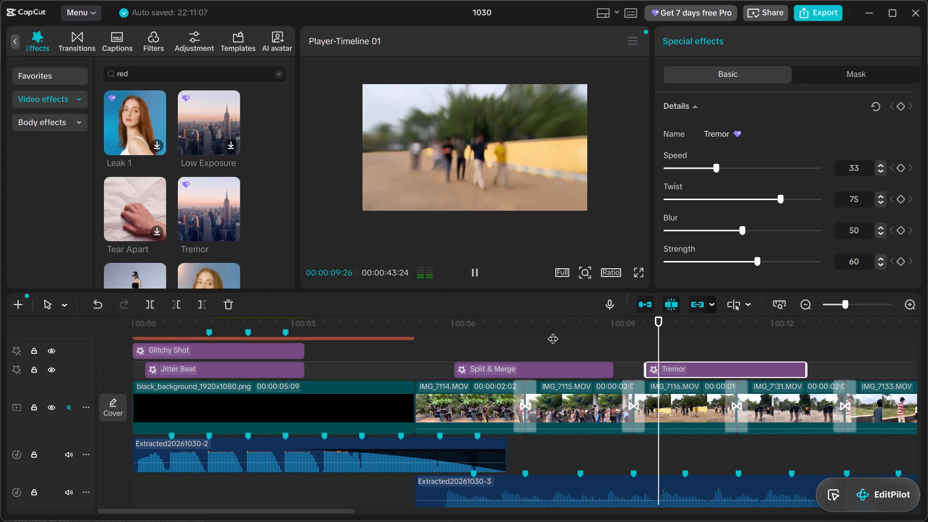
pyautogui.press('space')
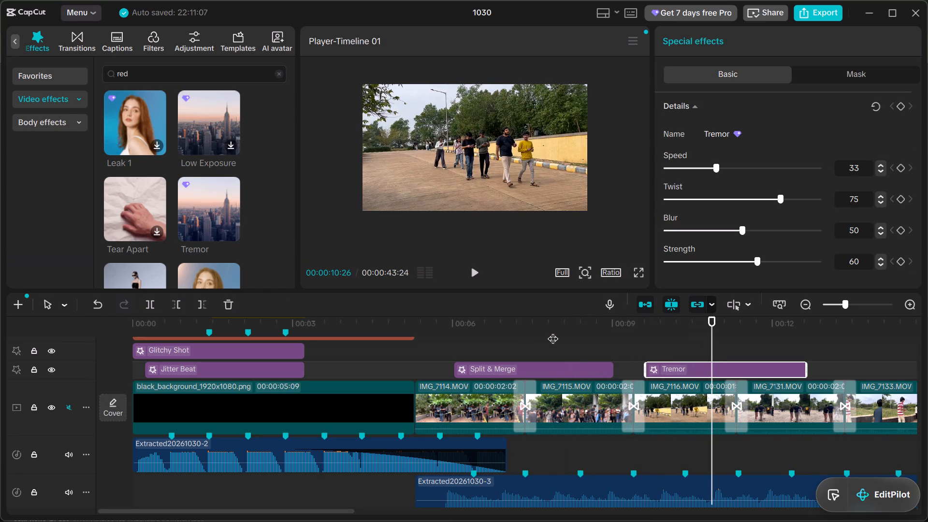
pyautogui.press('space')
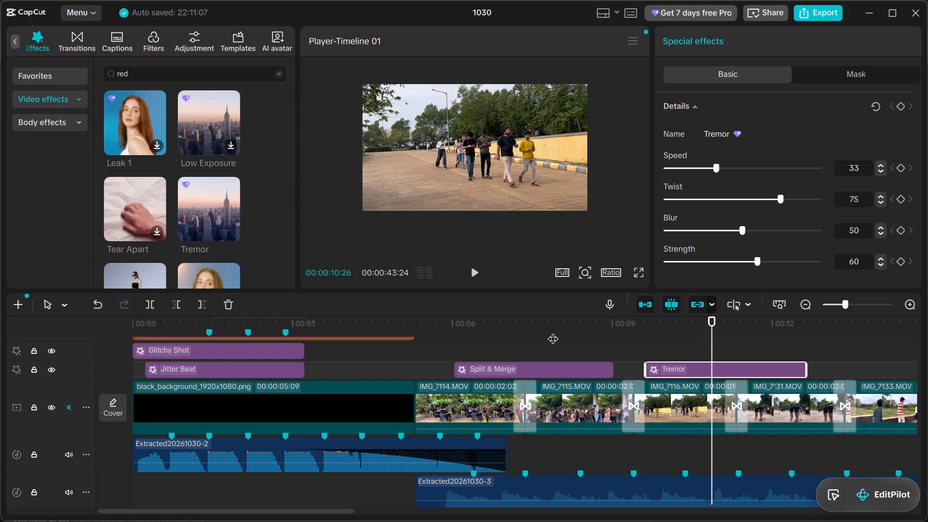
pyautogui.press('space')
pyautogui.press('space')
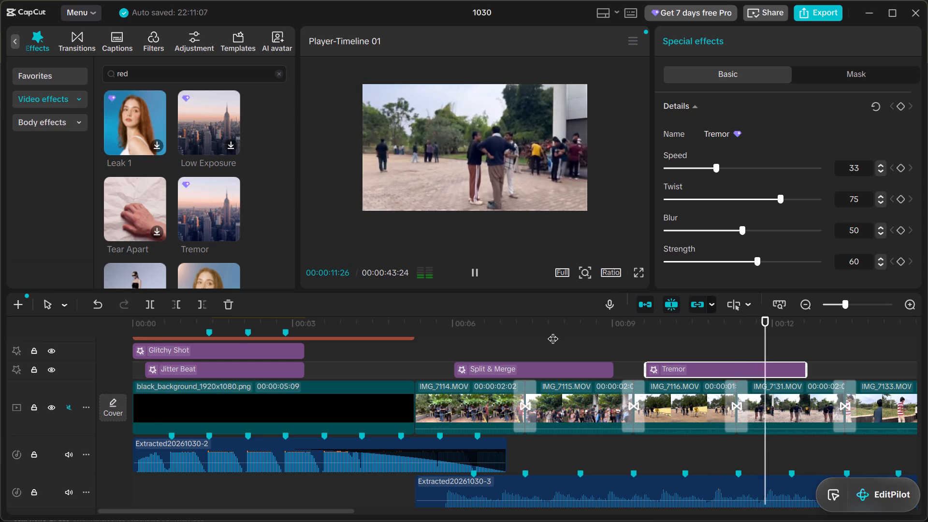
pyautogui.press('space')
pyautogui.press('space')
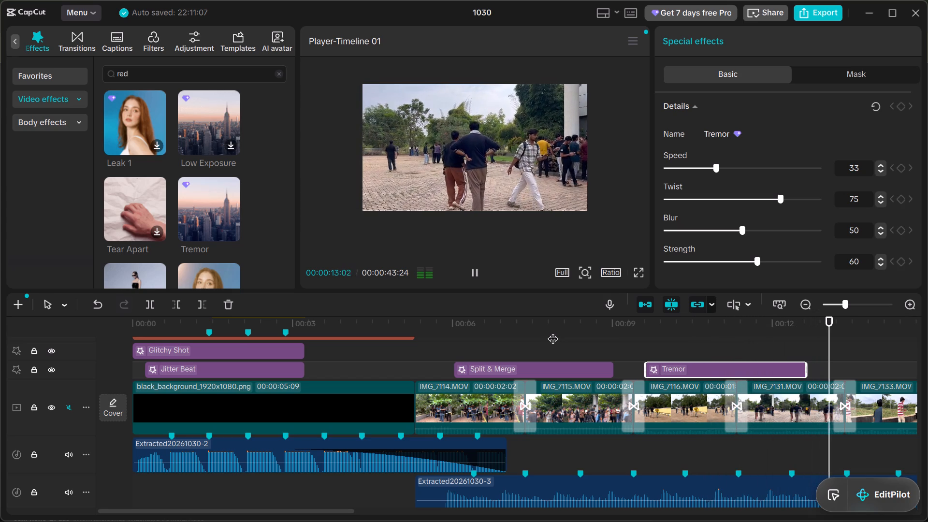
pyautogui.click(552, 331)
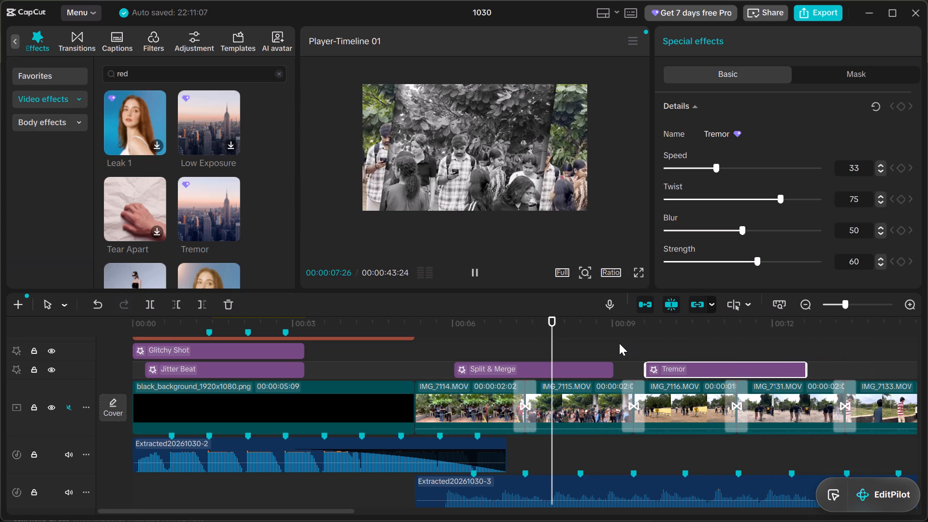
pyautogui.doubleClick(619, 343)
pyautogui.press('space')
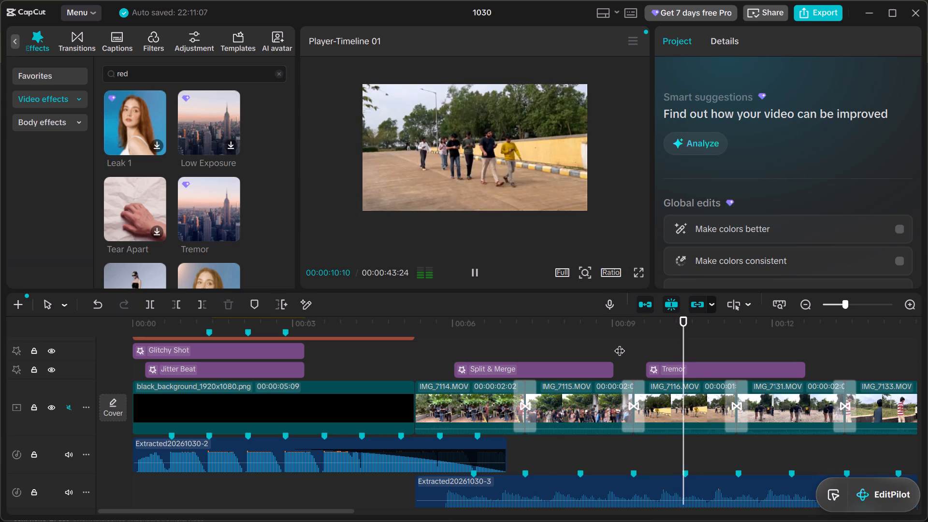
pyautogui.press('space')
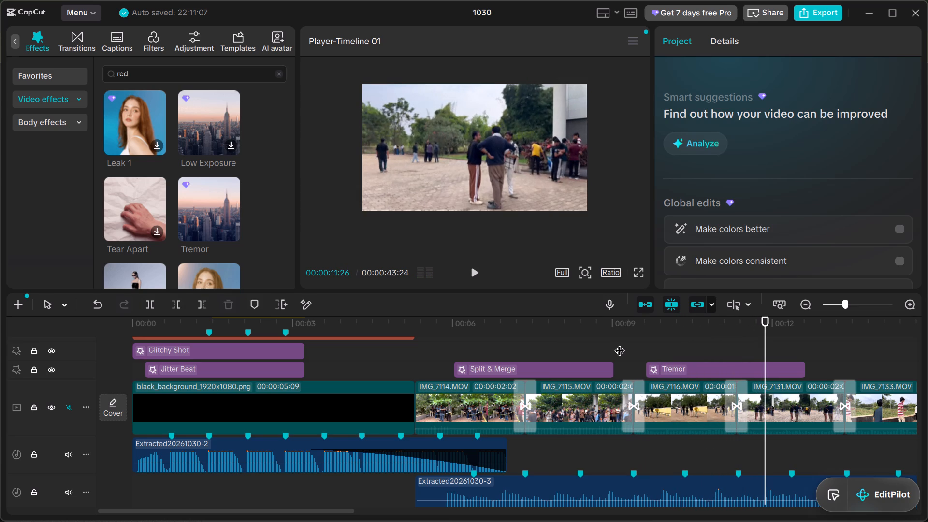
# Trim the end of the Tremor effect back to about 10.7 seconds, within IMG_7116.MOV, and preview it.
pyautogui.click(733, 368)
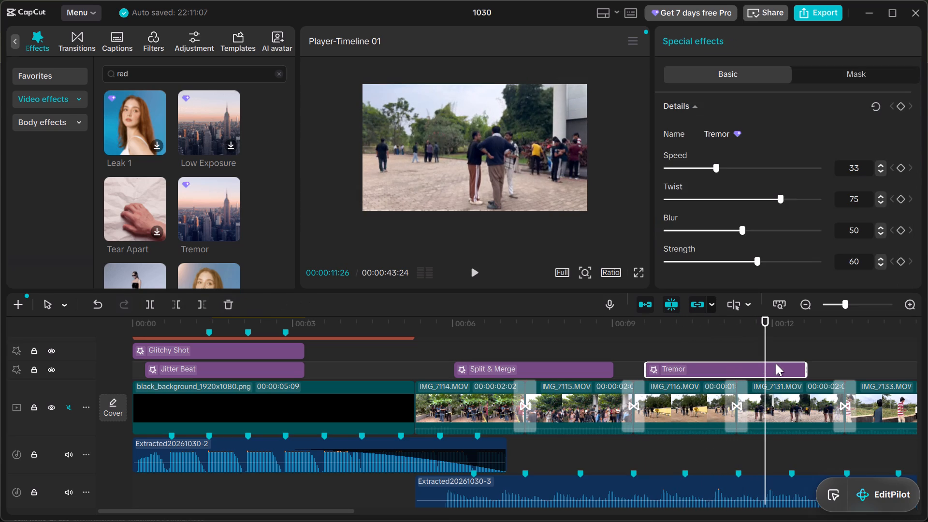
pyautogui.moveTo(806, 369); pyautogui.dragTo(702, 377)
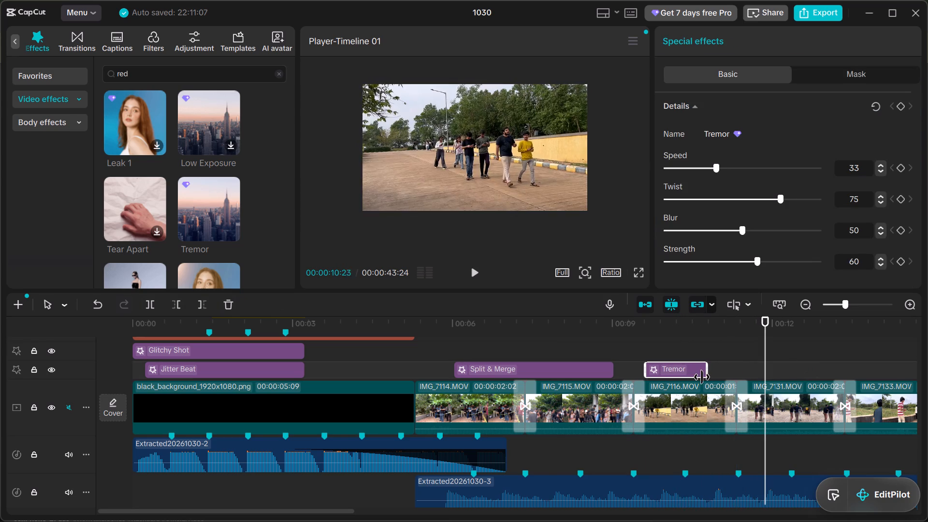
pyautogui.moveTo(702, 377); pyautogui.dragTo(701, 377)
pyautogui.doubleClick(616, 354)
pyautogui.press('space')
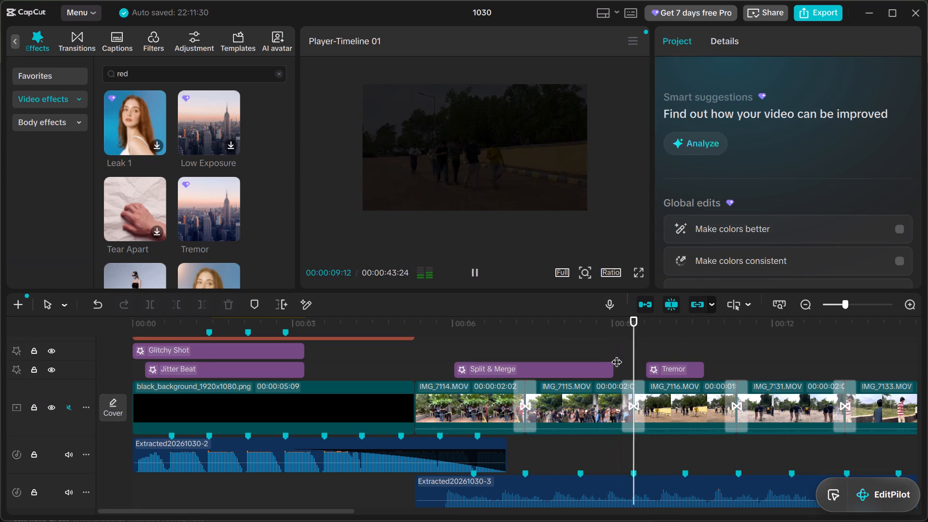
pyautogui.press('space')
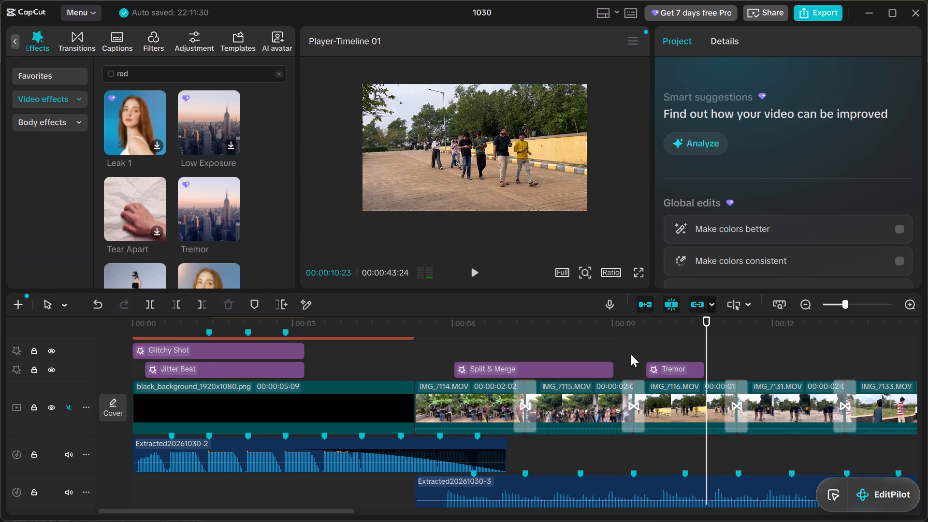
# Reposition the shortened Tremor effect over IMG_7116.MOV so it starts at about 10 seconds, checking its timing in playback.
pyautogui.click(666, 367)
pyautogui.moveTo(666, 367); pyautogui.dragTo(692, 369)
pyautogui.doubleClick(636, 353)
pyautogui.press('space')
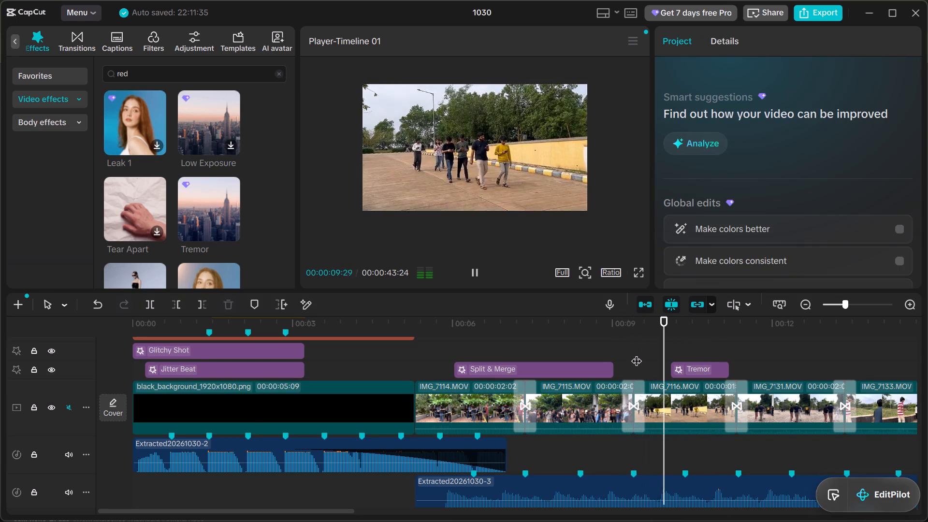
pyautogui.press('space')
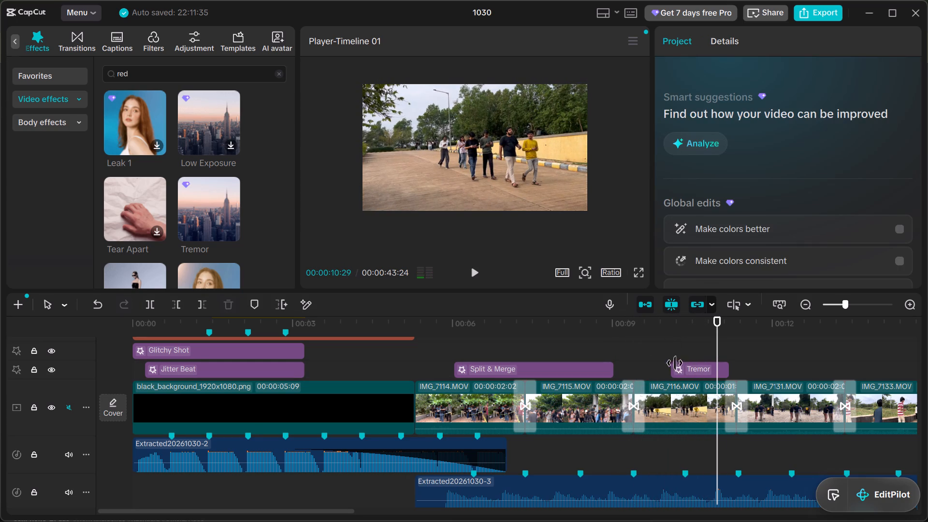
pyautogui.click(684, 365)
pyautogui.moveTo(684, 365); pyautogui.dragTo(677, 367)
pyautogui.doubleClick(642, 349)
pyautogui.press('space')
pyautogui.press('space')
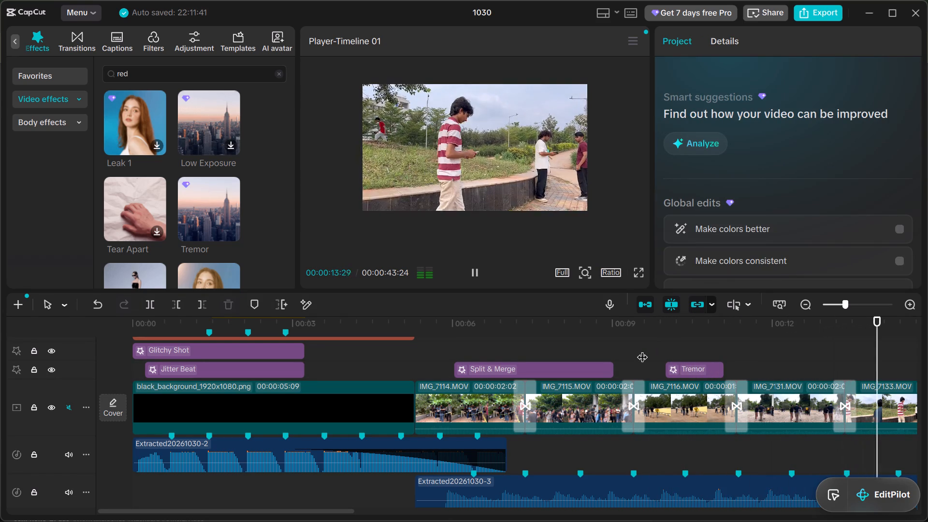
pyautogui.press('space')
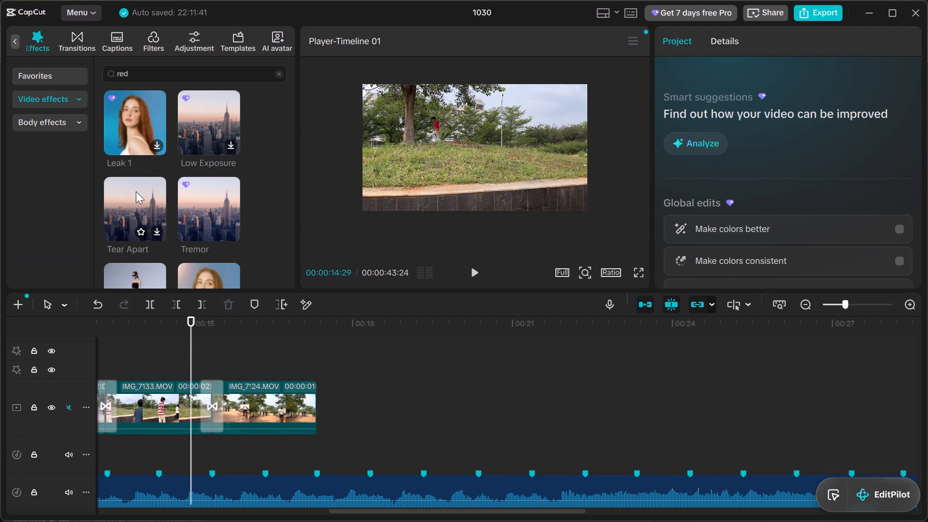
# Download and preview the Red Vortex video effect.
pyautogui.scroll(-1, 136, 191)
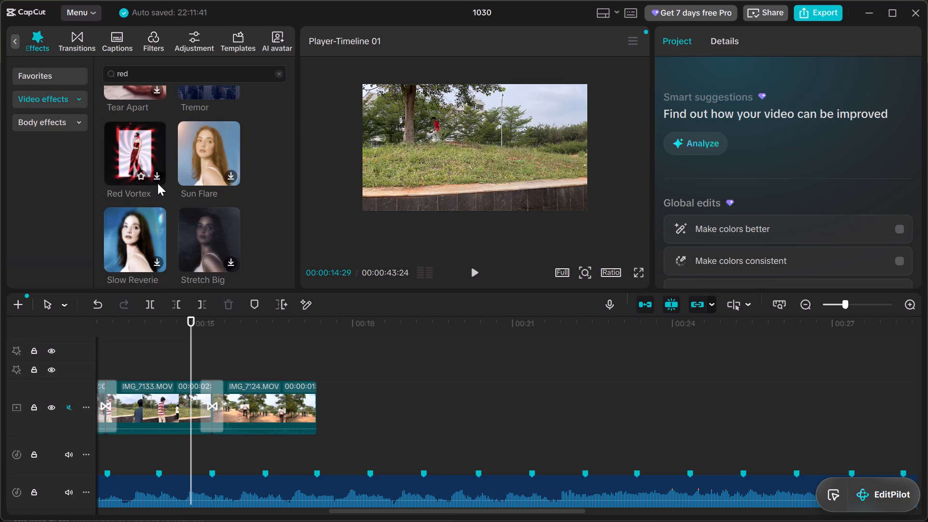
pyautogui.doubleClick(157, 176)
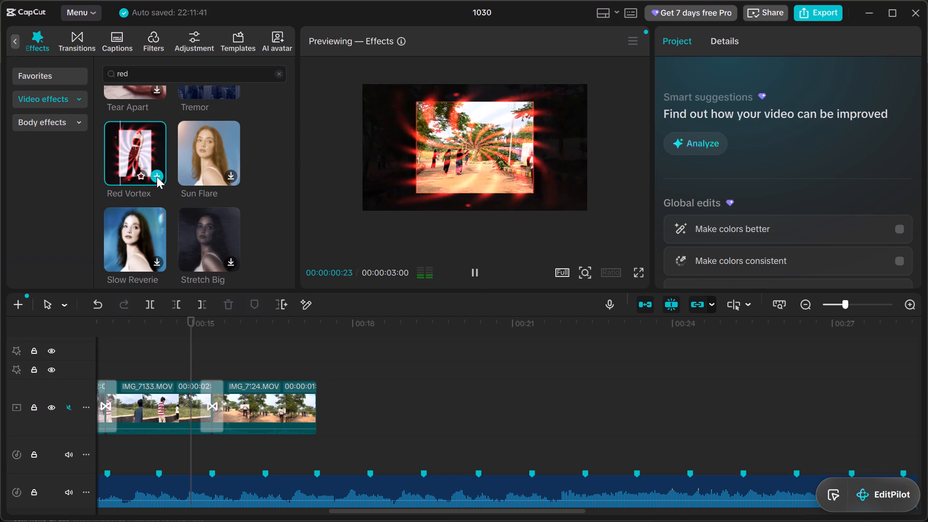
# Download the Stretch Big video effect and add two stacked copies at 00:00:14:29, near the end of IMG_7133.MOV.
pyautogui.doubleClick(228, 262)
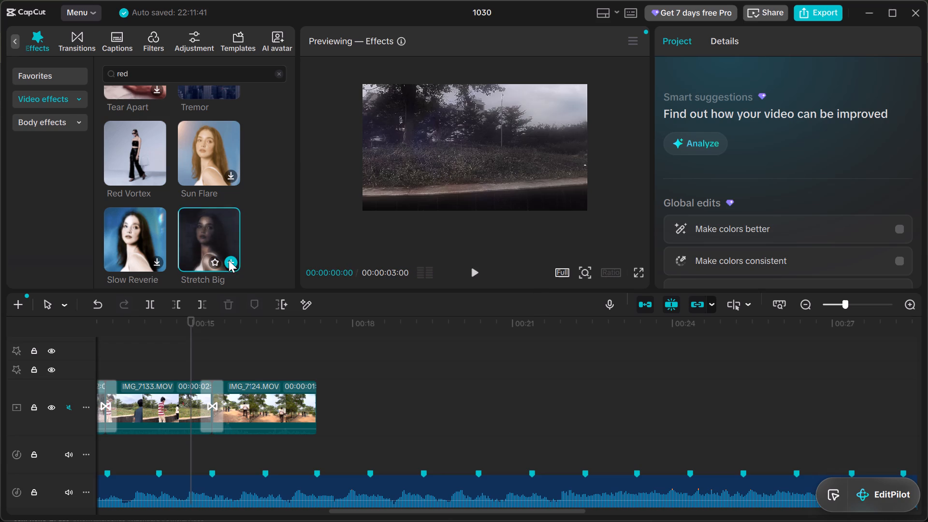
pyautogui.doubleClick(229, 260)
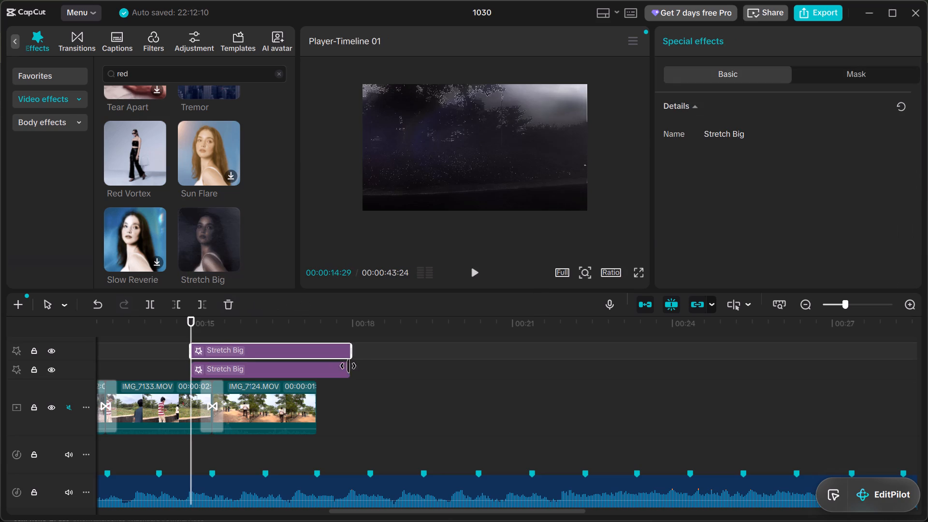
# Delete the upper of the two stacked Stretch Big effects.
pyautogui.click(228, 302)
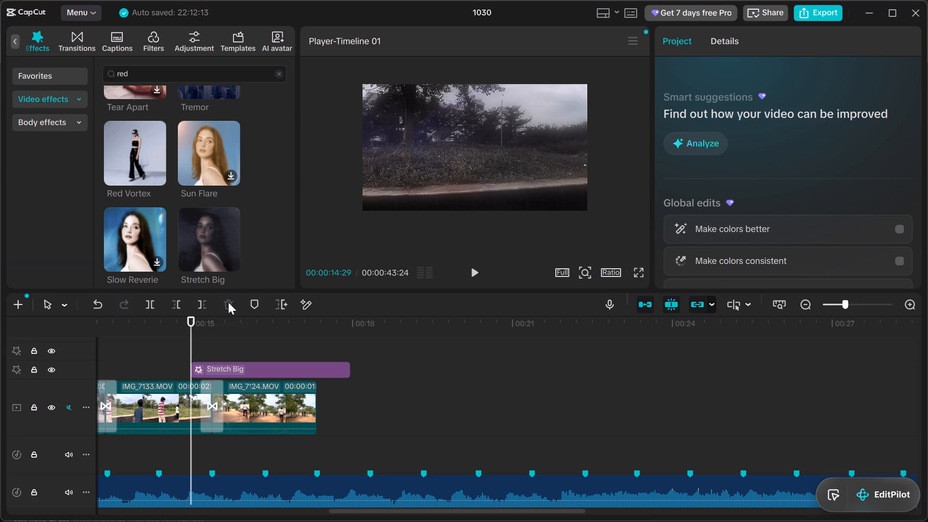
# Switch to YouTube in Chrome, browse the recommended music videos and open the Lo Aayi Barsaat lyrical video.
pyautogui.click(539, 146)
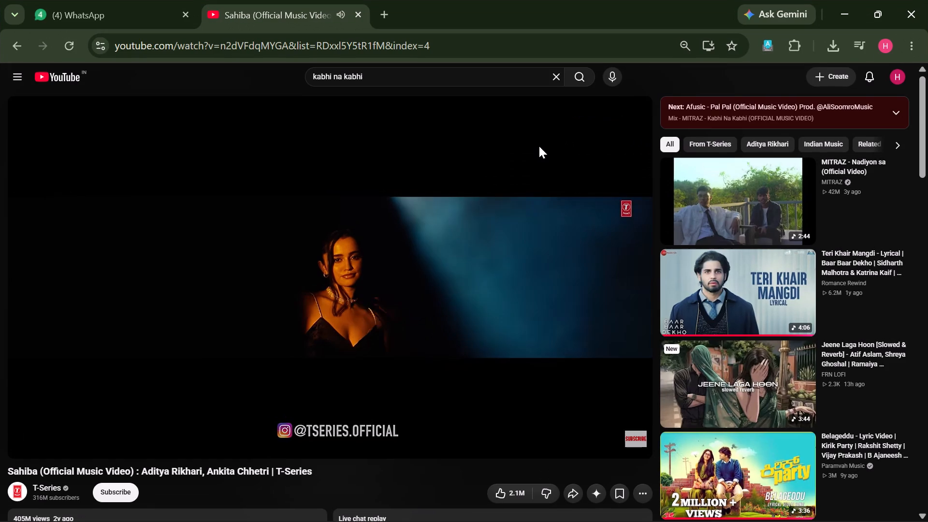
pyautogui.scroll(-6, 403, 281)
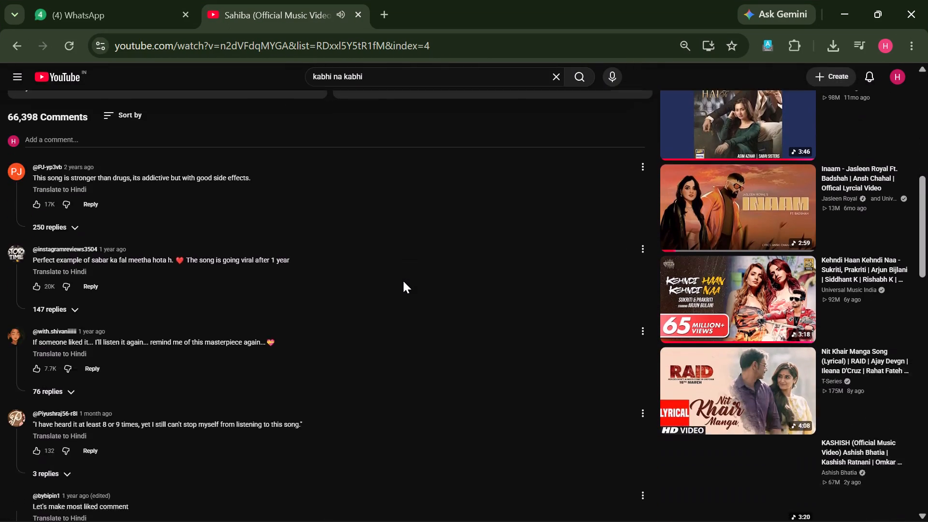
pyautogui.scroll(-4, 403, 281)
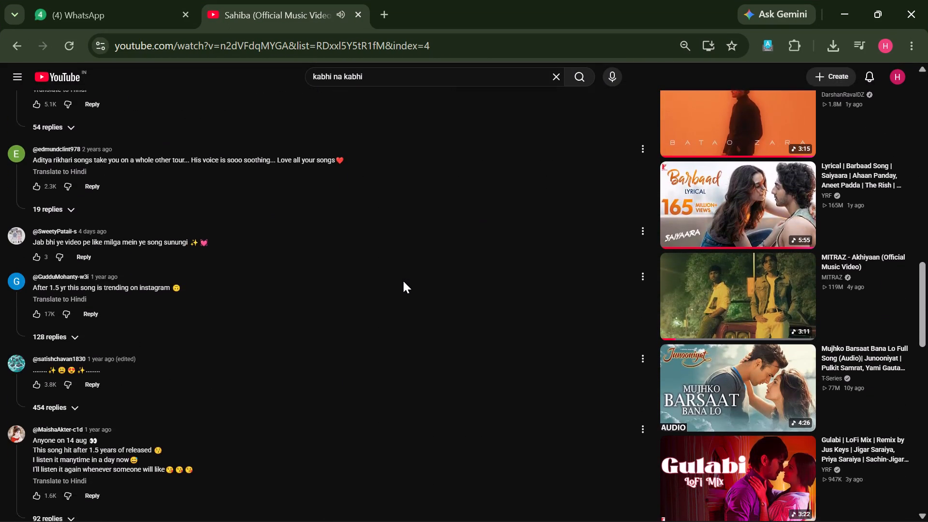
pyautogui.scroll(-3, 403, 281)
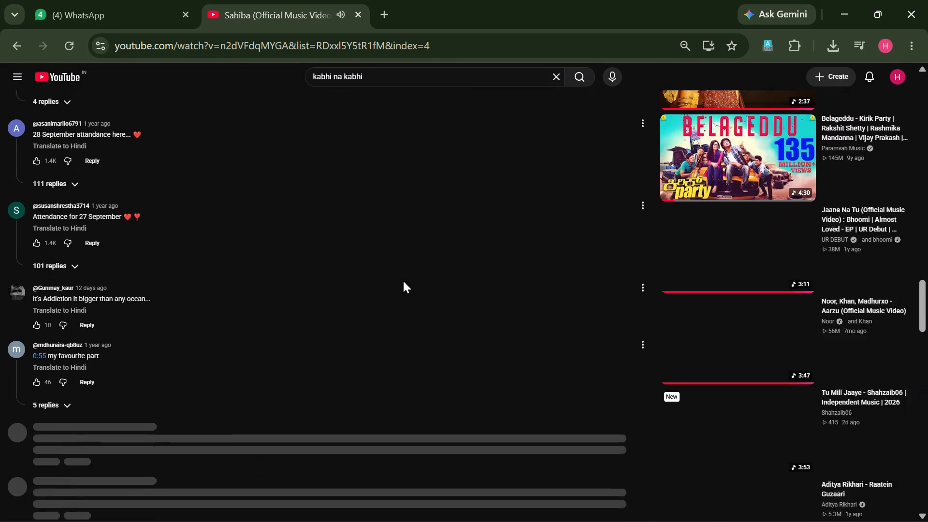
pyautogui.scroll(-1, 403, 281)
pyautogui.scroll(5, 403, 281)
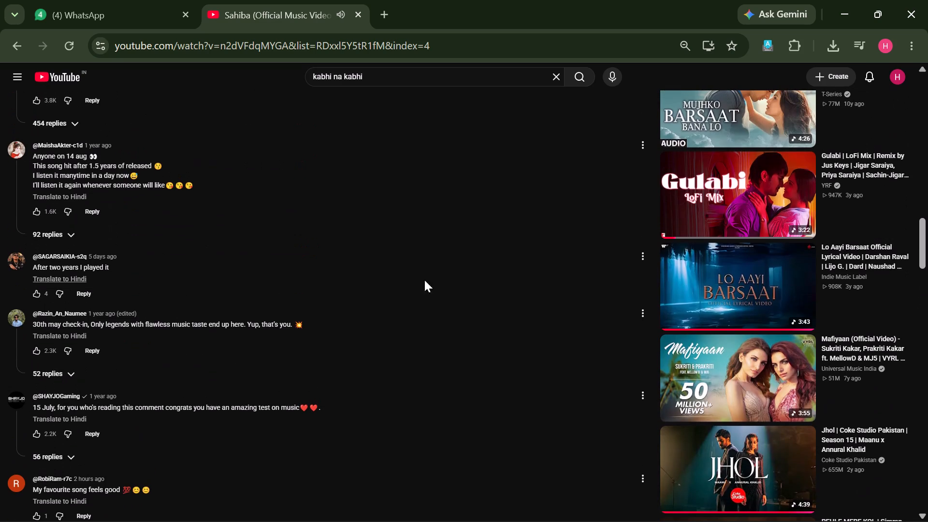
pyautogui.click(696, 275)
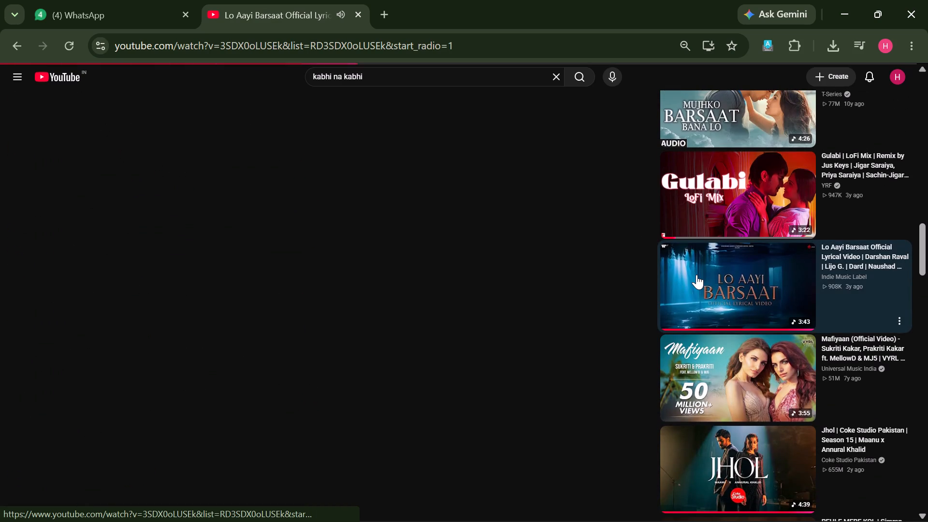
# Go back and forth through the recently opened YouTube music videos, ending on the Lo Aayi Barsaat lyrical video.
pyautogui.hscroll(17, 696, 275)
pyautogui.hscroll(-20, 696, 275)
pyautogui.hscroll(-4, 696, 275)
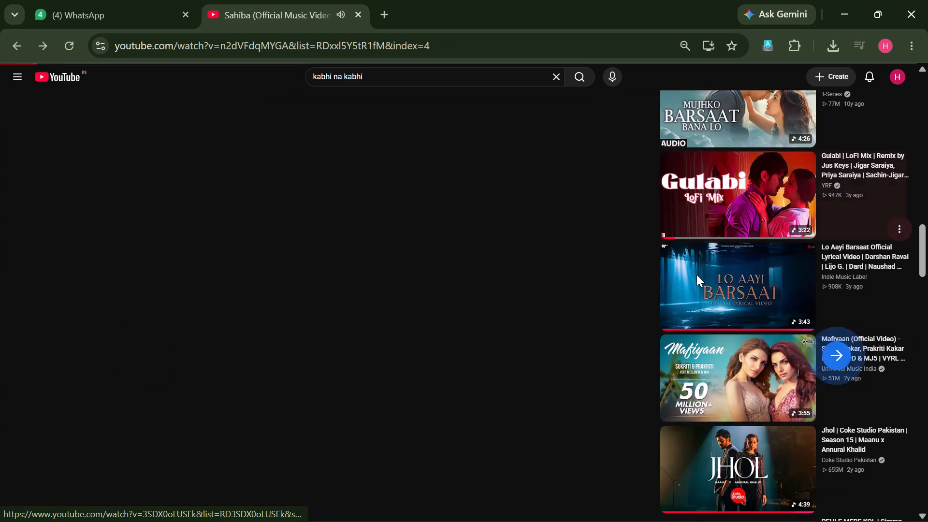
pyautogui.hscroll(14, 696, 275)
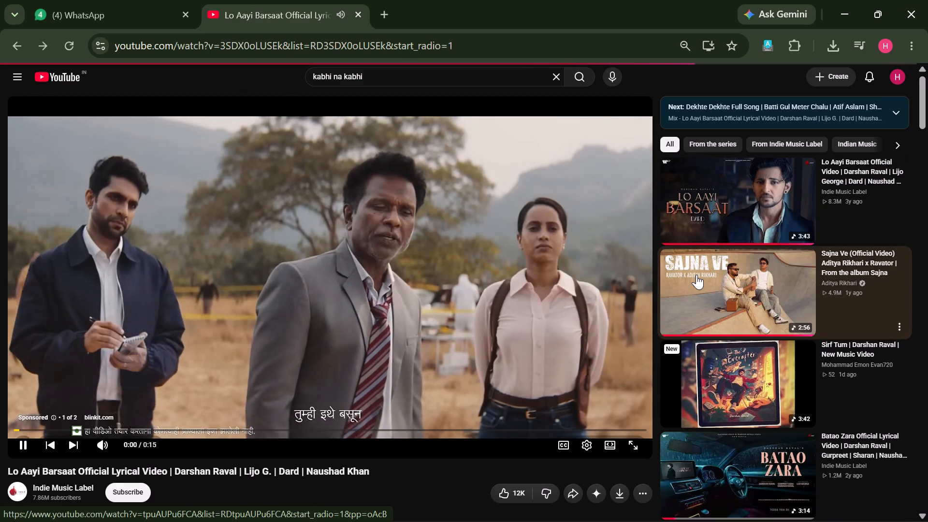
pyautogui.hscroll(-20, 696, 275)
pyautogui.hscroll(-5, 696, 275)
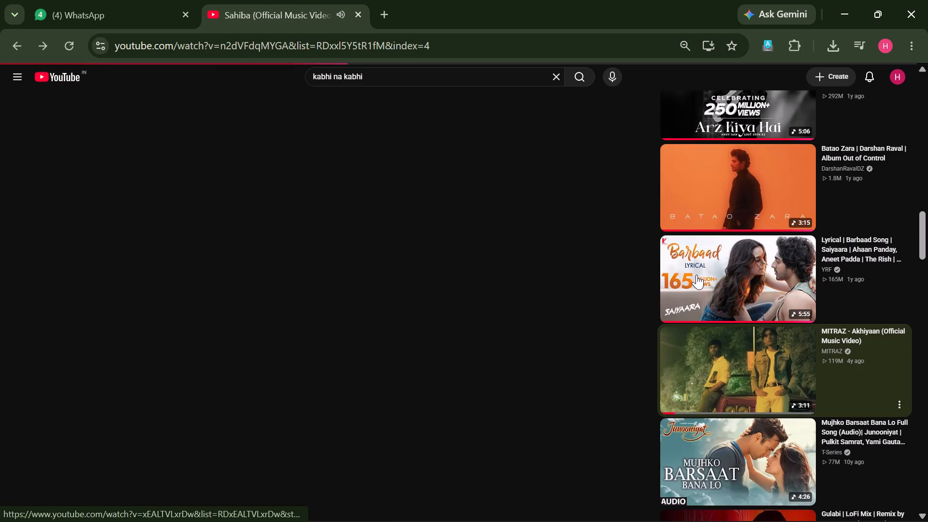
pyautogui.hscroll(13, 696, 275)
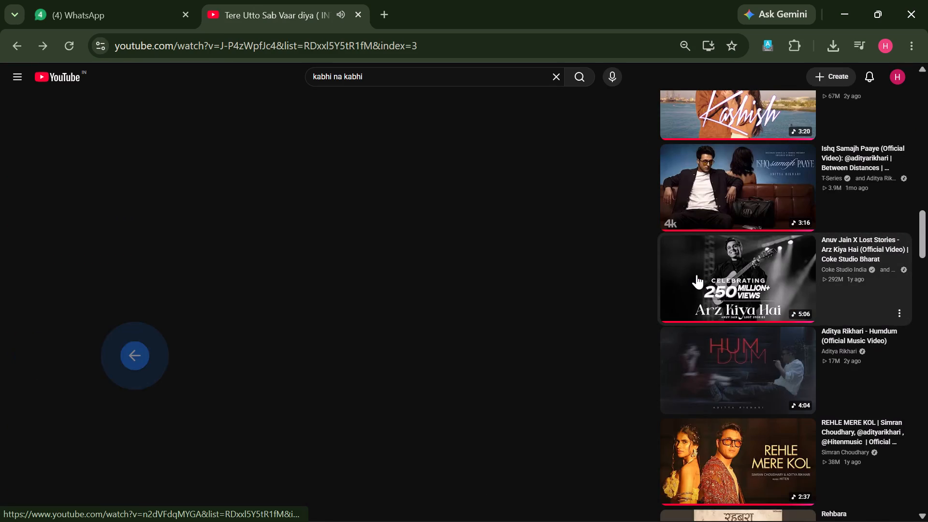
pyautogui.hscroll(-19, 696, 275)
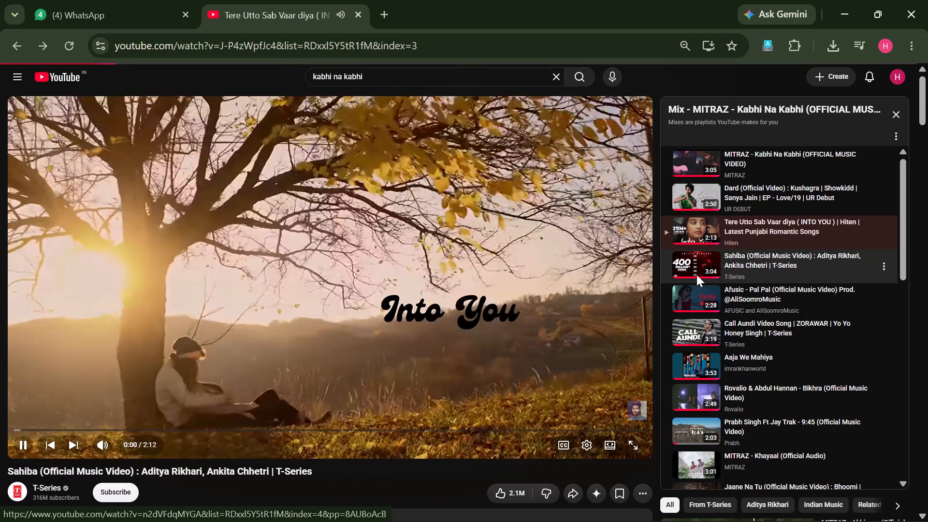
pyautogui.hscroll(-12, 696, 275)
pyautogui.hscroll(-14, 696, 275)
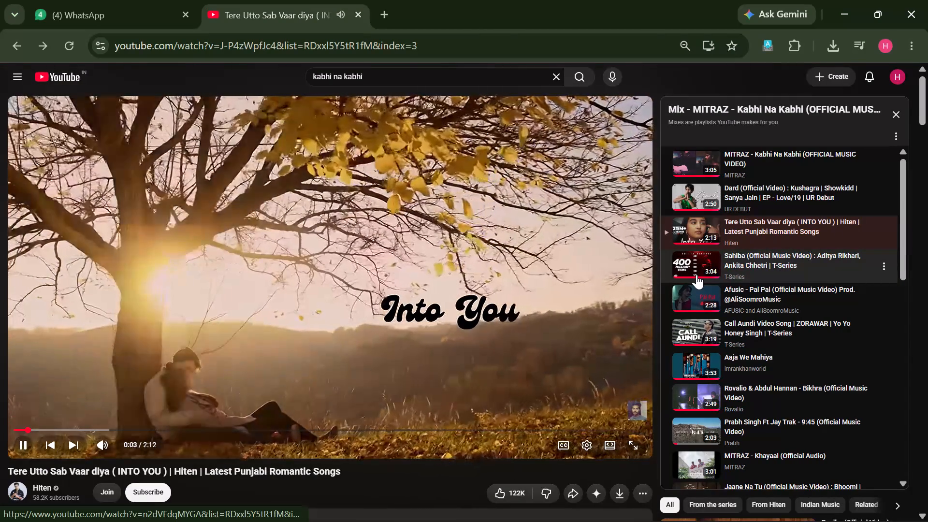
pyautogui.hscroll(9, 696, 275)
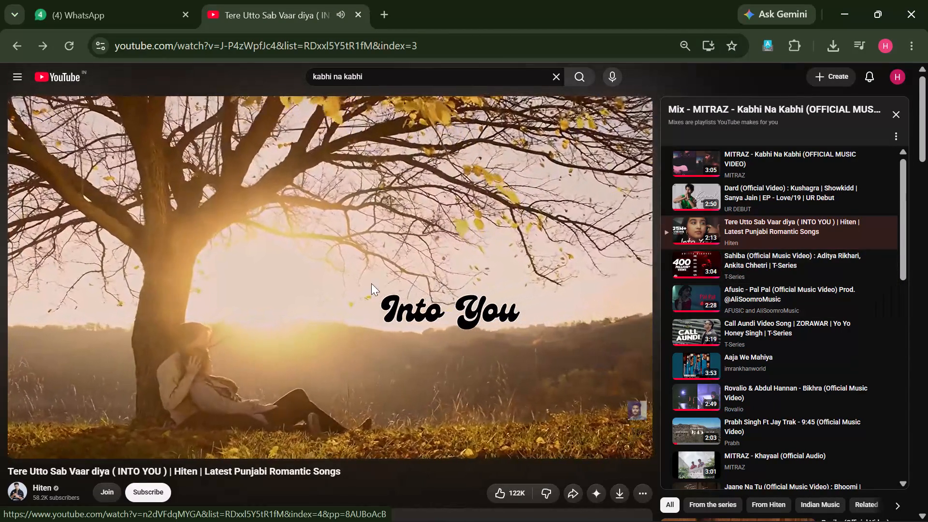
pyautogui.hscroll(10, 334, 277)
pyautogui.hscroll(-20, 334, 277)
pyautogui.hscroll(-2, 334, 277)
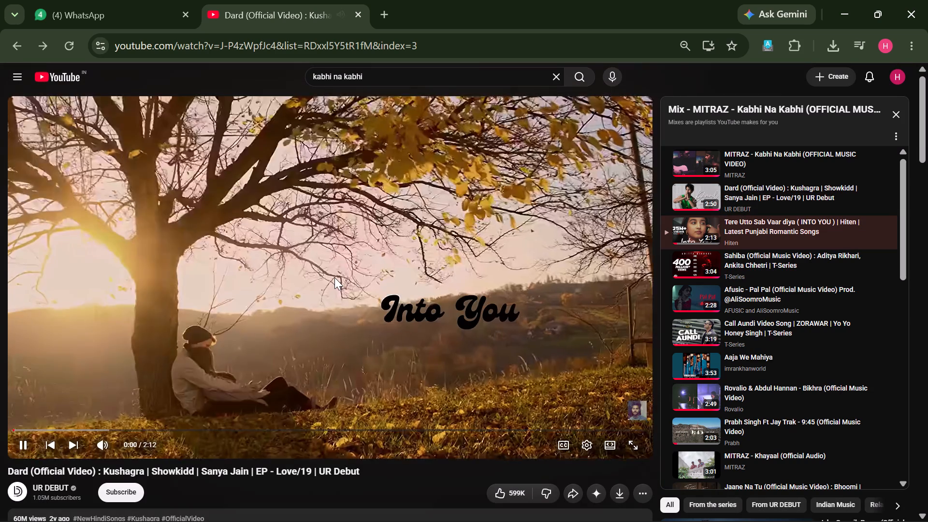
pyautogui.hscroll(-16, 334, 277)
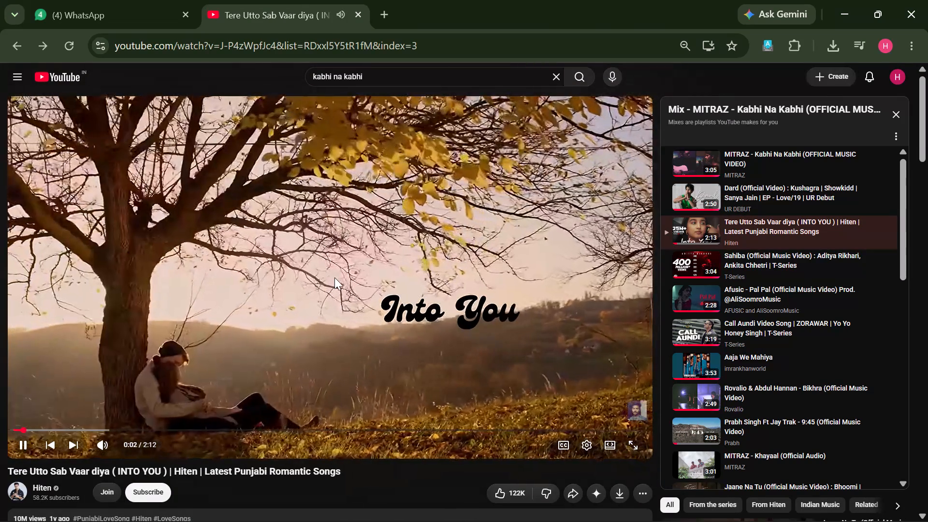
pyautogui.hscroll(-12, 334, 277)
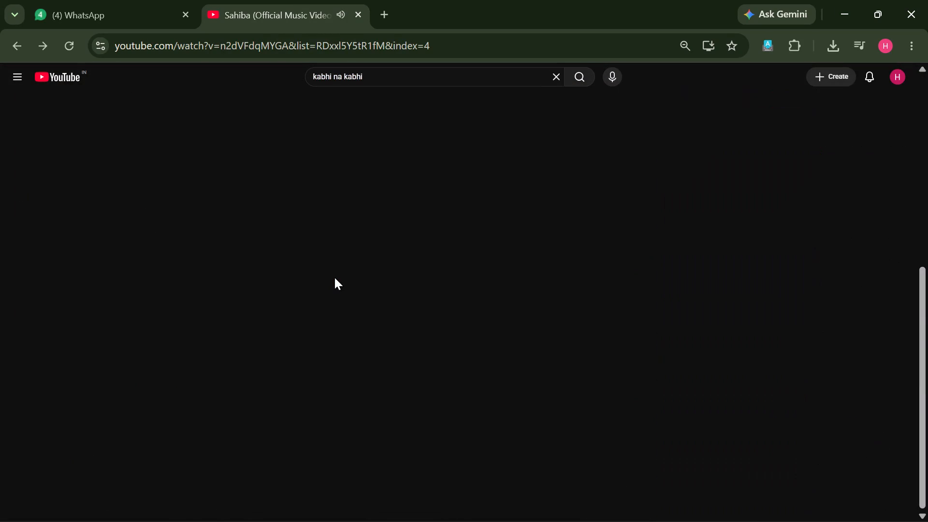
pyautogui.scroll(2, 334, 277)
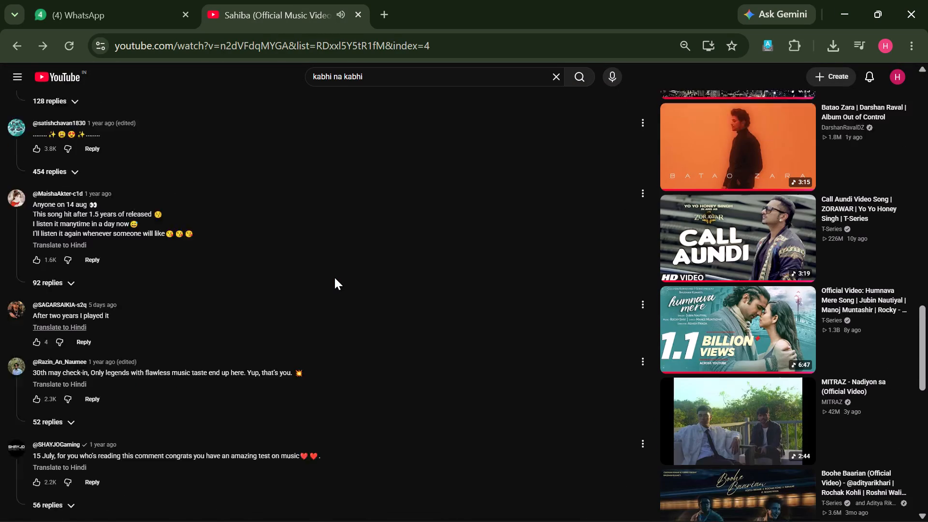
pyautogui.scroll(4, 334, 277)
pyautogui.hscroll(-9, 334, 277)
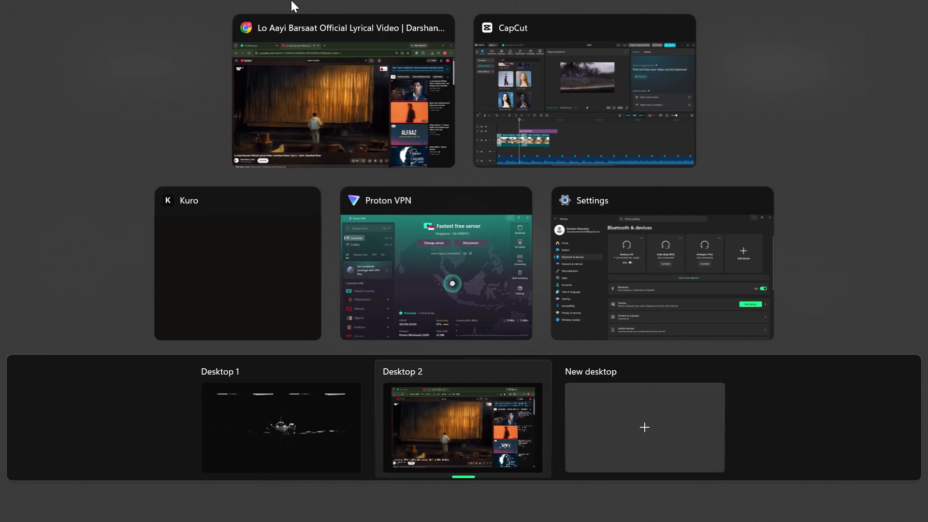
# Return to CapCut, trim the end of the Stretch Big effect to the end of IMG_7124.MOV, and preview it.
pyautogui.click(572, 100)
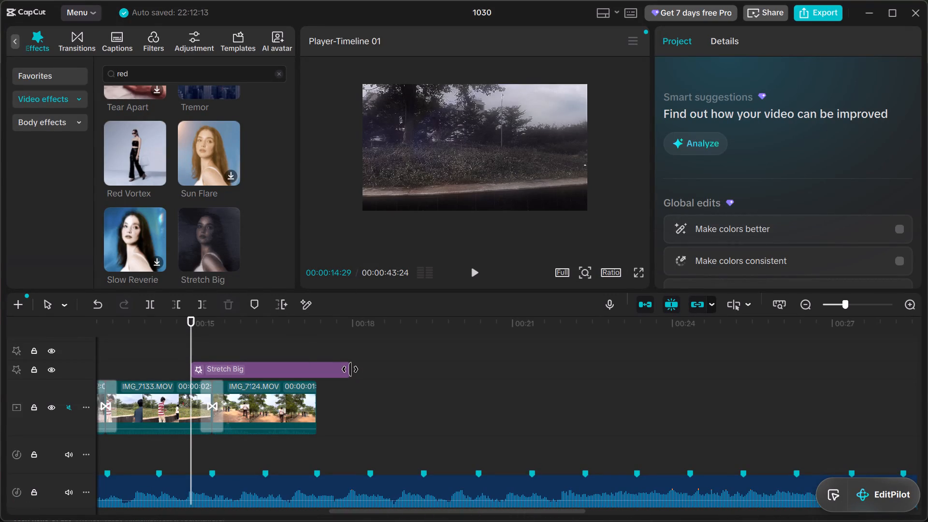
pyautogui.moveTo(350, 369); pyautogui.dragTo(315, 373)
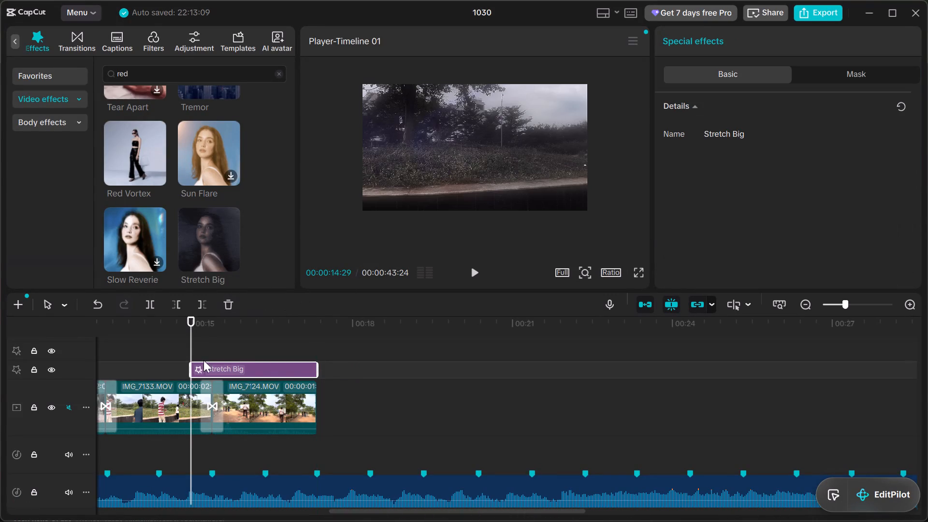
pyautogui.doubleClick(169, 346)
pyautogui.press('space')
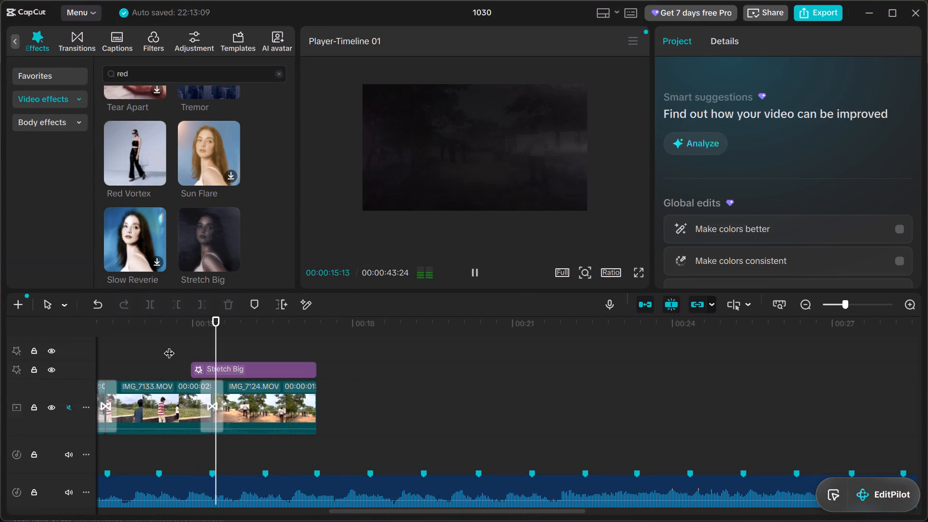
pyautogui.press('space')
# Extend the start of the Stretch Big effect back to the beginning of IMG_7131.MOV, at about 11.3 seconds.
pyautogui.click(213, 369)
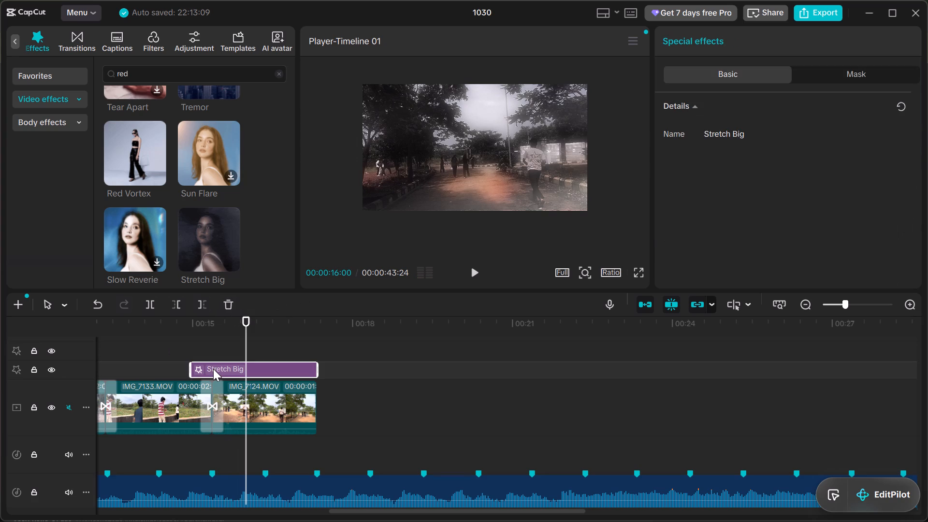
pyautogui.moveTo(190, 367); pyautogui.dragTo(81, 366)
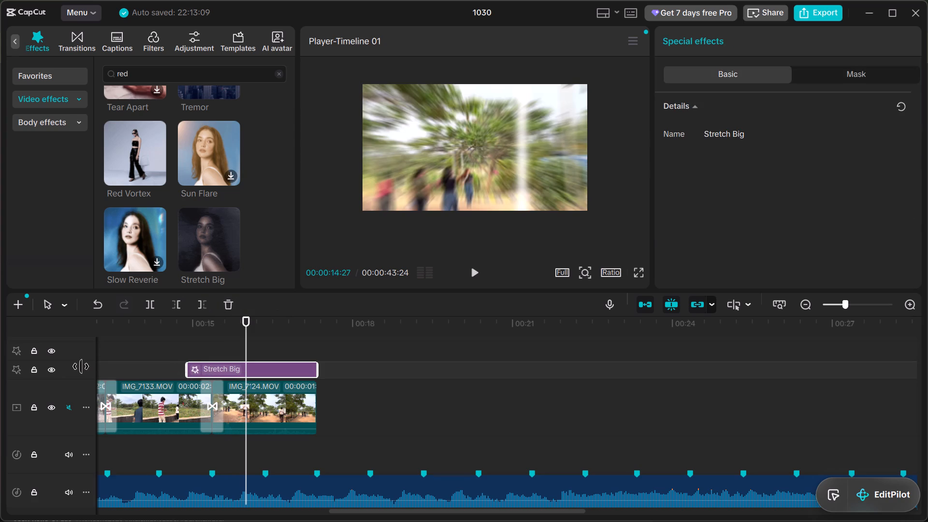
pyautogui.moveTo(81, 366); pyautogui.dragTo(144, 354)
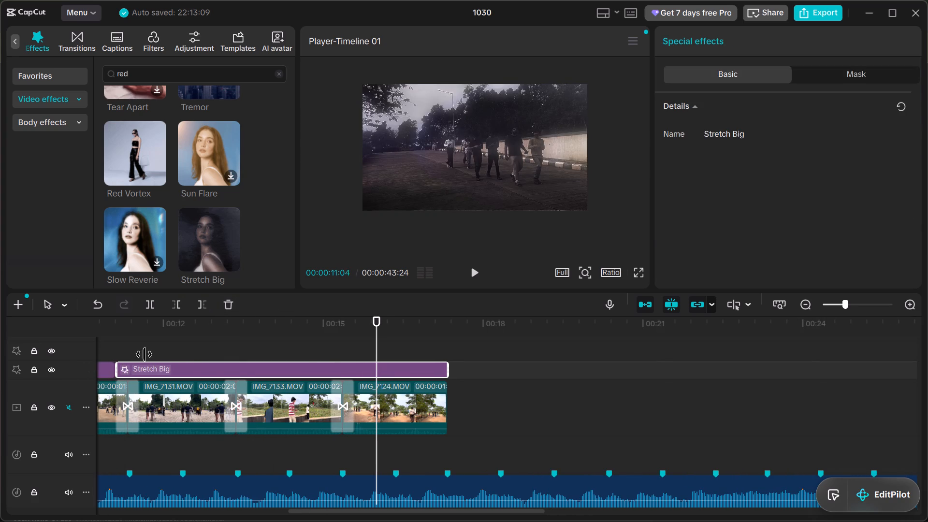
pyautogui.moveTo(144, 354); pyautogui.dragTo(129, 363)
# Move Stretch Big to the upper effect track and extend its start back to the beginning of IMG_7114.MOV, at about 5.3 seconds.
pyautogui.moveTo(218, 373); pyautogui.dragTo(219, 350)
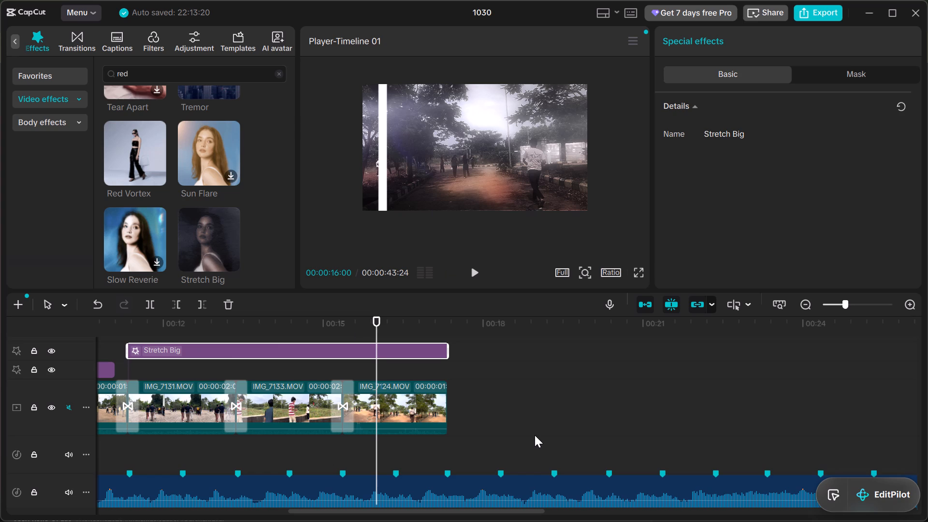
pyautogui.hscroll(3, 586, 389)
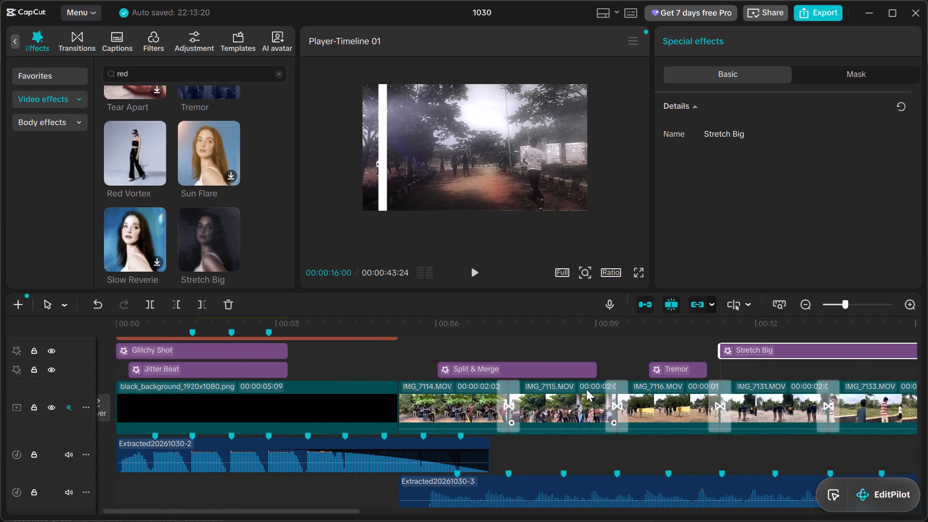
pyautogui.scroll(-1, 586, 389)
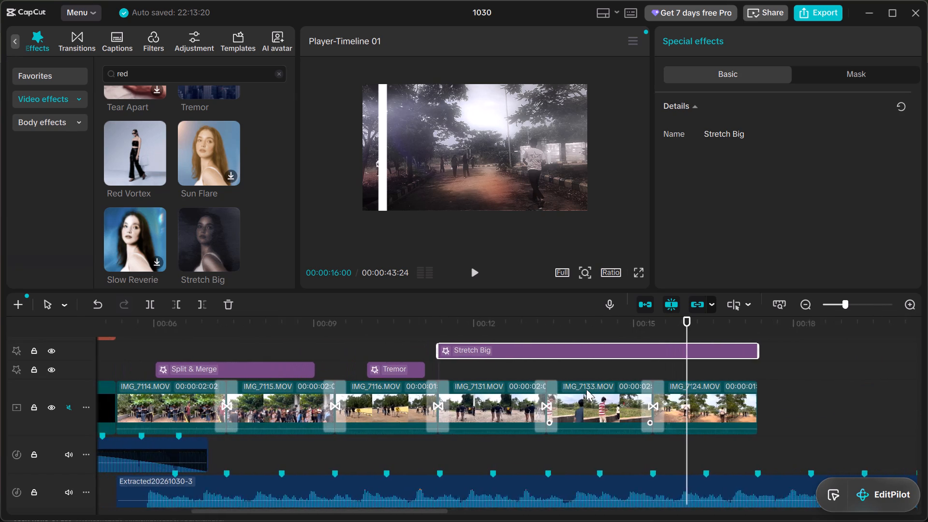
pyautogui.scroll(-1, 586, 389)
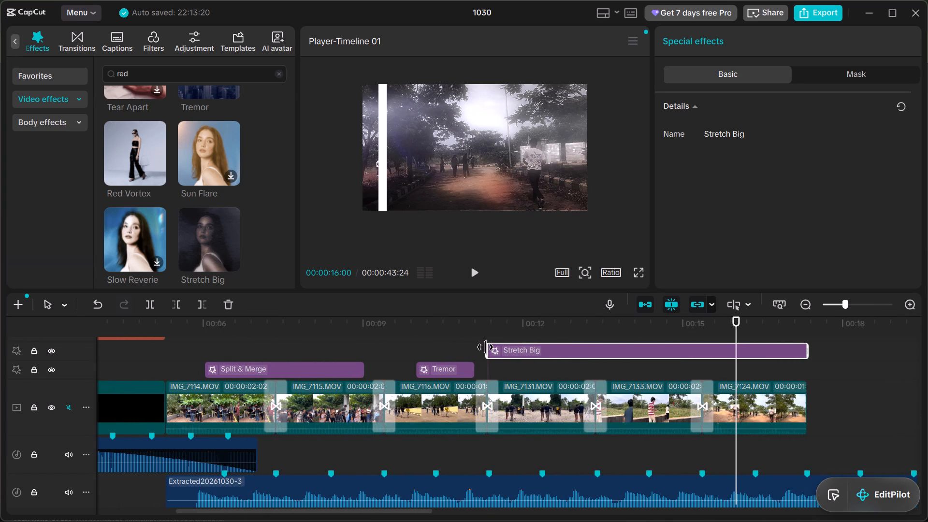
pyautogui.moveTo(485, 347); pyautogui.dragTo(430, 345)
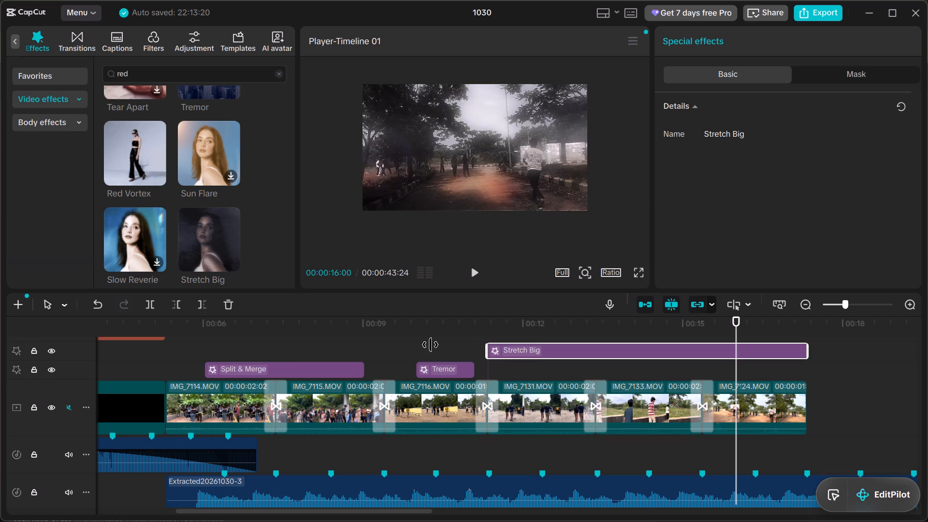
pyautogui.moveTo(430, 345); pyautogui.dragTo(186, 344)
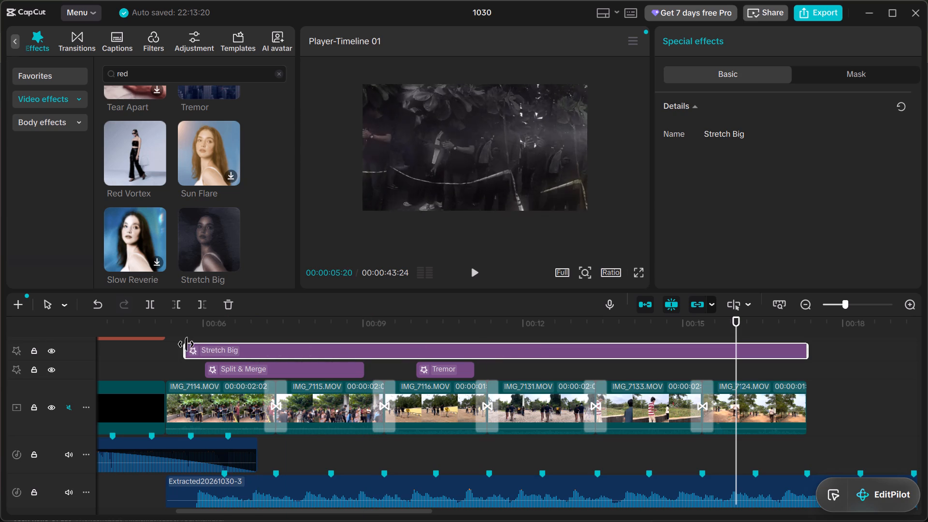
pyautogui.moveTo(186, 344); pyautogui.dragTo(167, 349)
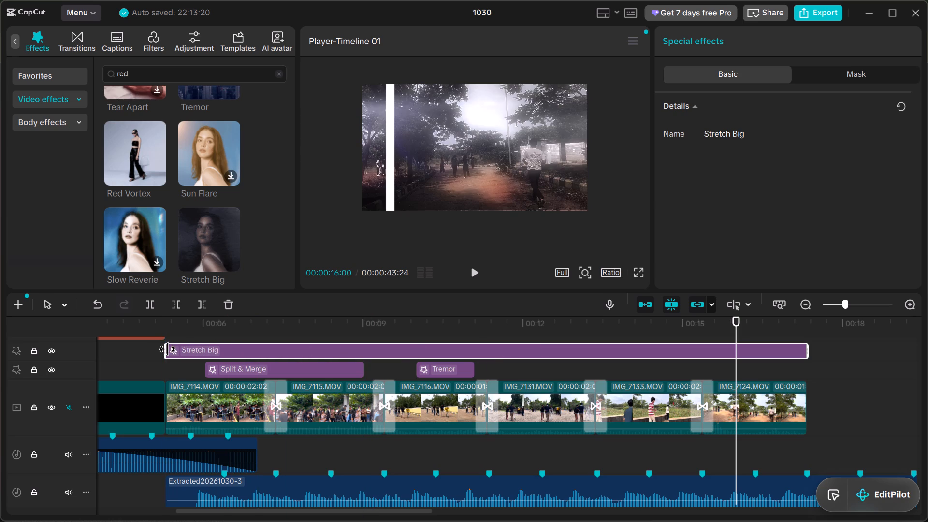
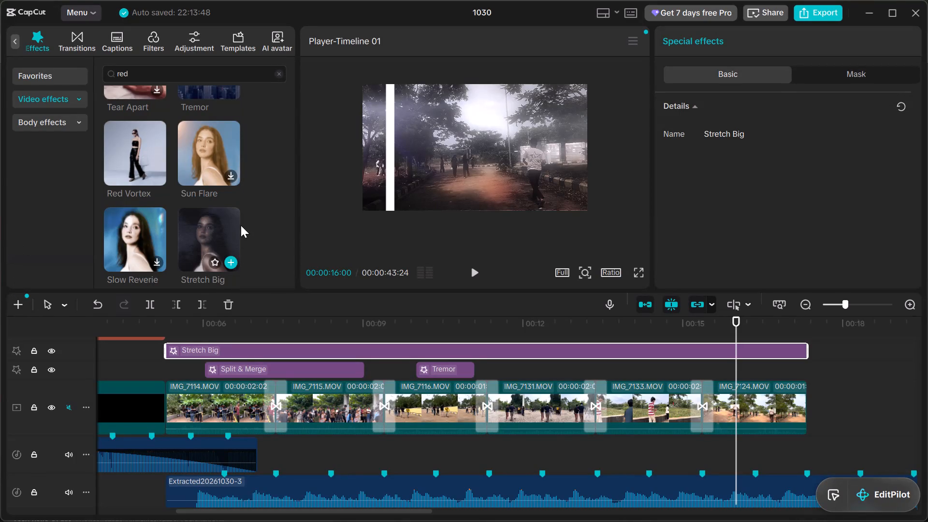
# Preview the Sun Flare effect, and play back the footage clips with Stretch Big applied from the end of the title intro.
pyautogui.doubleClick(228, 172)
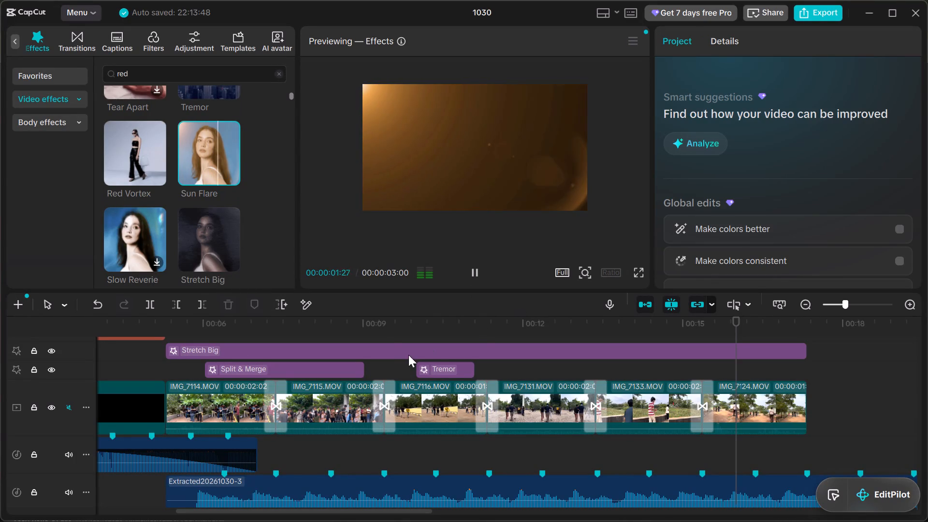
pyautogui.scroll(1, 399, 368)
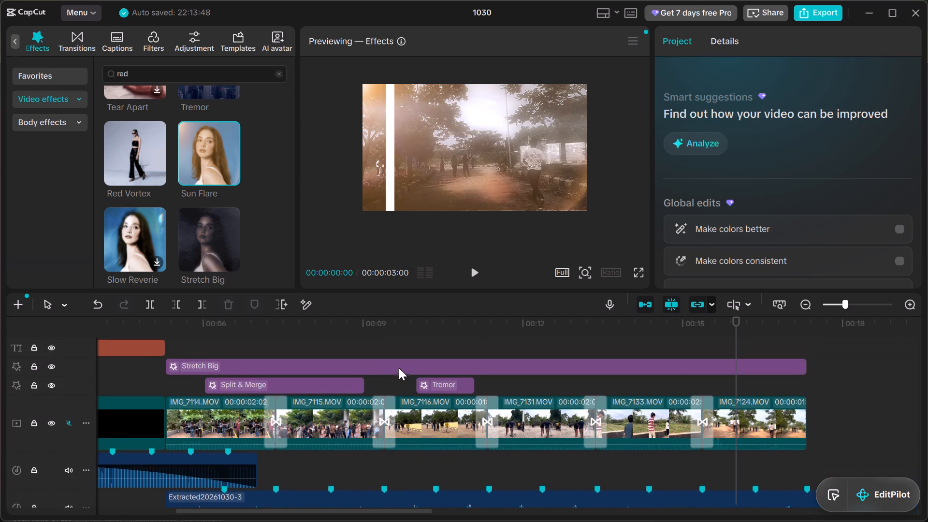
pyautogui.scroll(1, 399, 368)
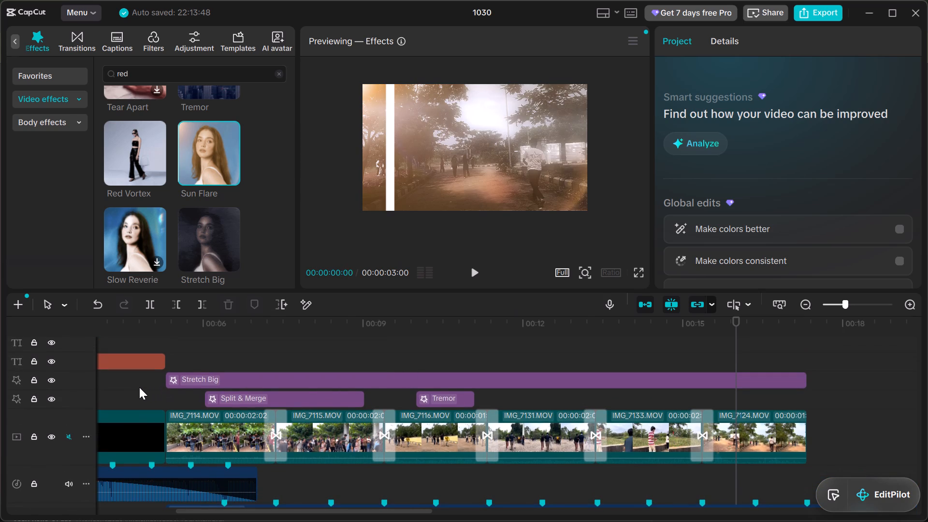
pyautogui.doubleClick(134, 387)
pyautogui.press('space')
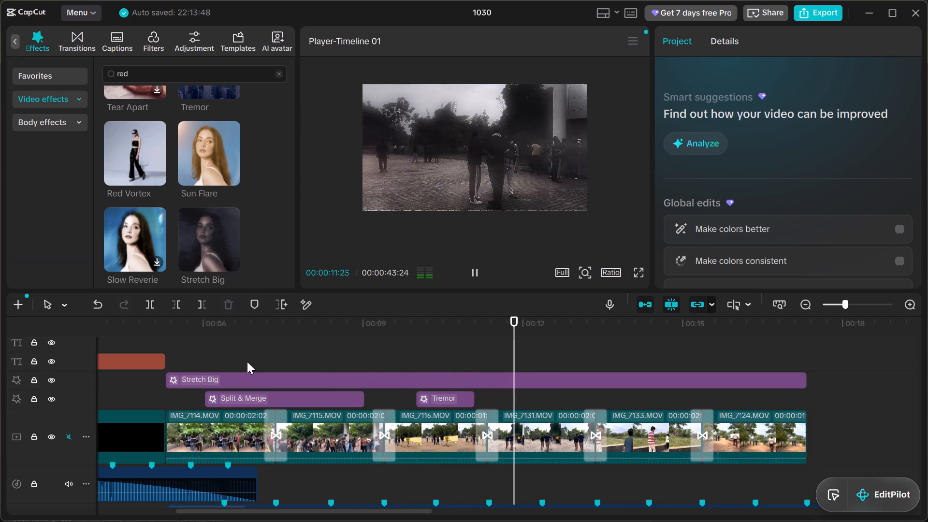
pyautogui.doubleClick(326, 356)
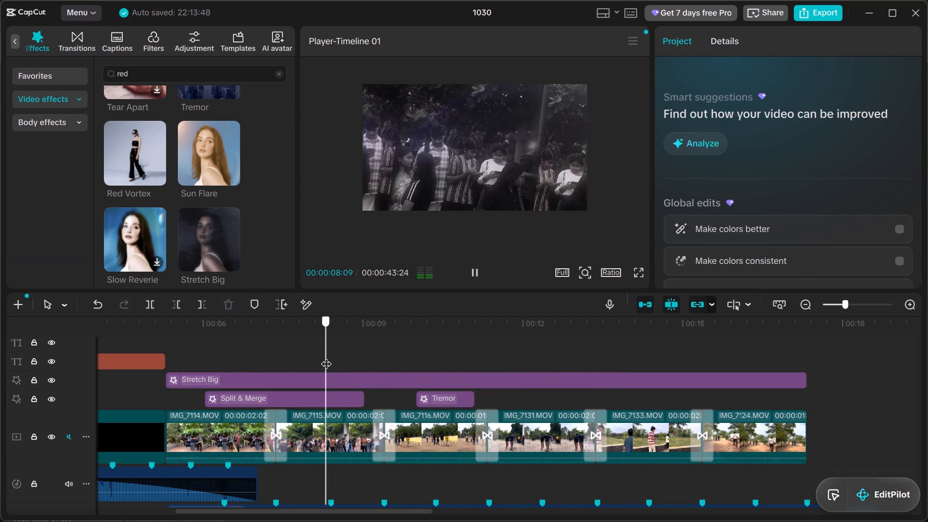
pyautogui.press('space')
pyautogui.press('space')
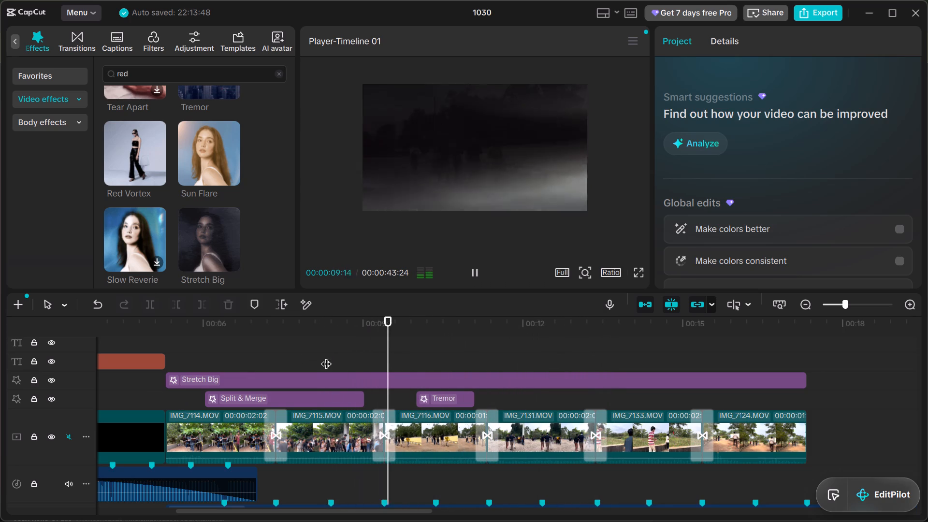
pyautogui.press('space')
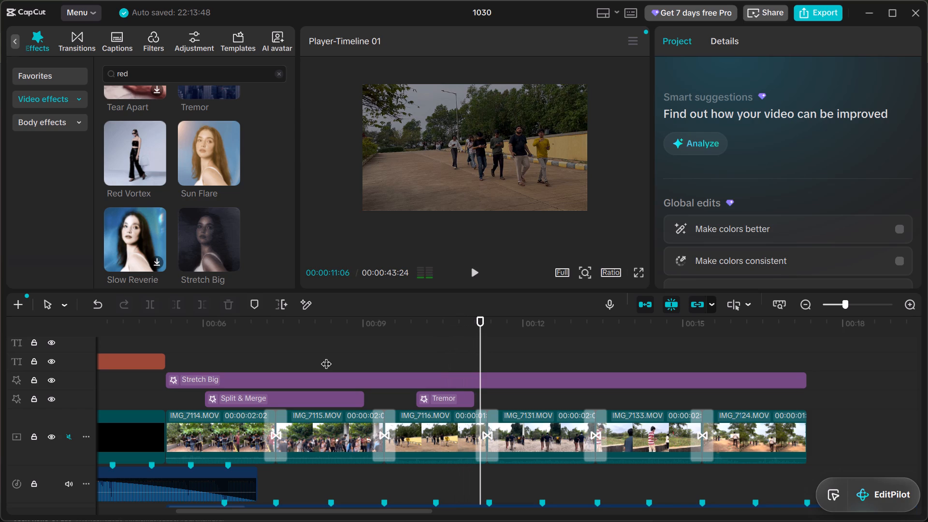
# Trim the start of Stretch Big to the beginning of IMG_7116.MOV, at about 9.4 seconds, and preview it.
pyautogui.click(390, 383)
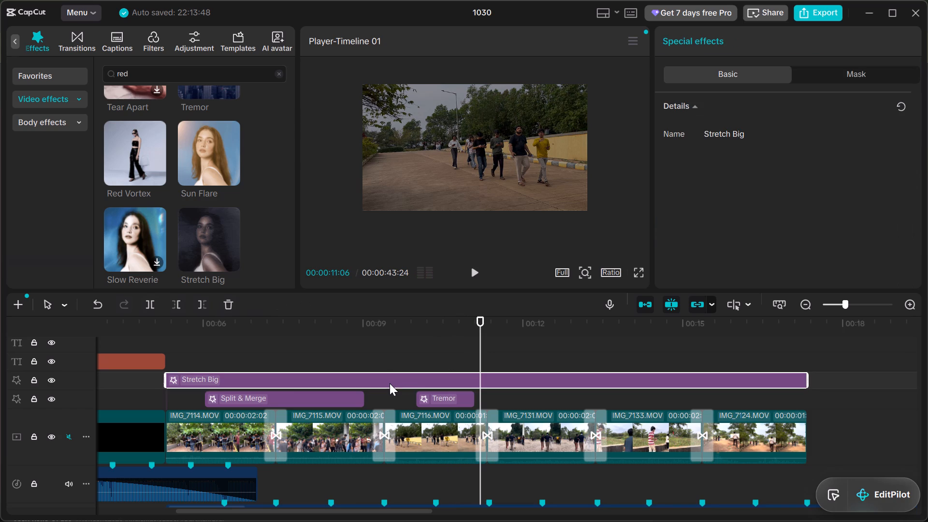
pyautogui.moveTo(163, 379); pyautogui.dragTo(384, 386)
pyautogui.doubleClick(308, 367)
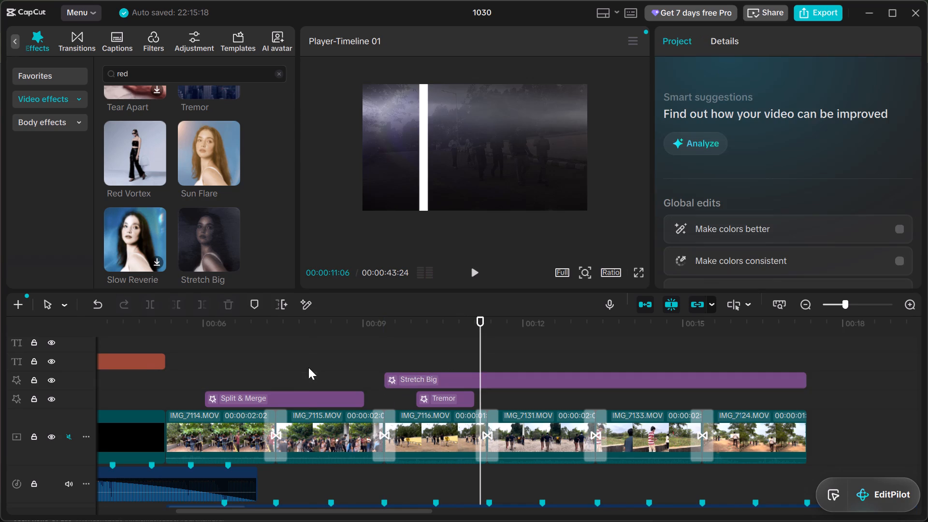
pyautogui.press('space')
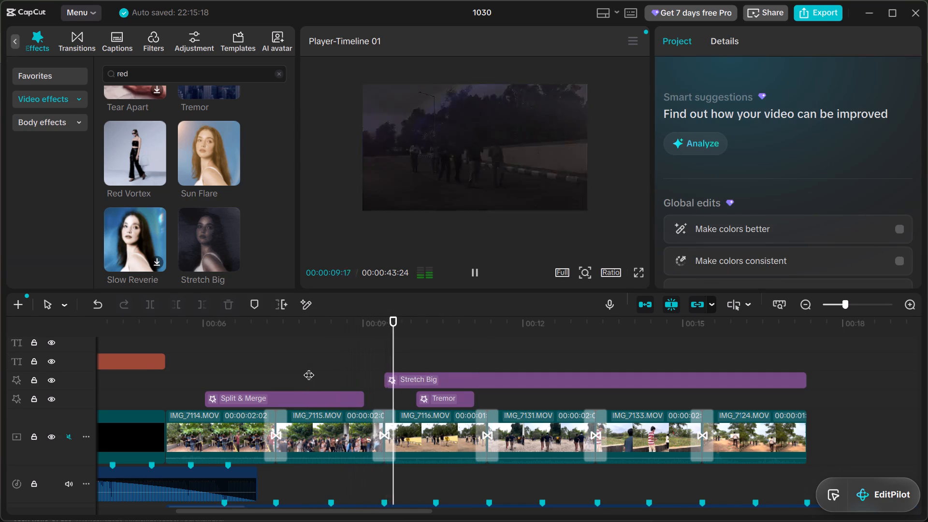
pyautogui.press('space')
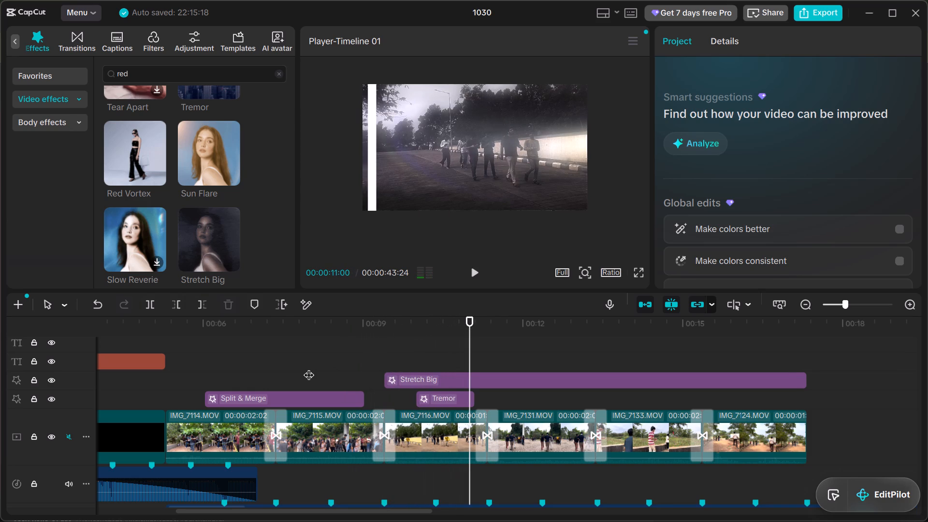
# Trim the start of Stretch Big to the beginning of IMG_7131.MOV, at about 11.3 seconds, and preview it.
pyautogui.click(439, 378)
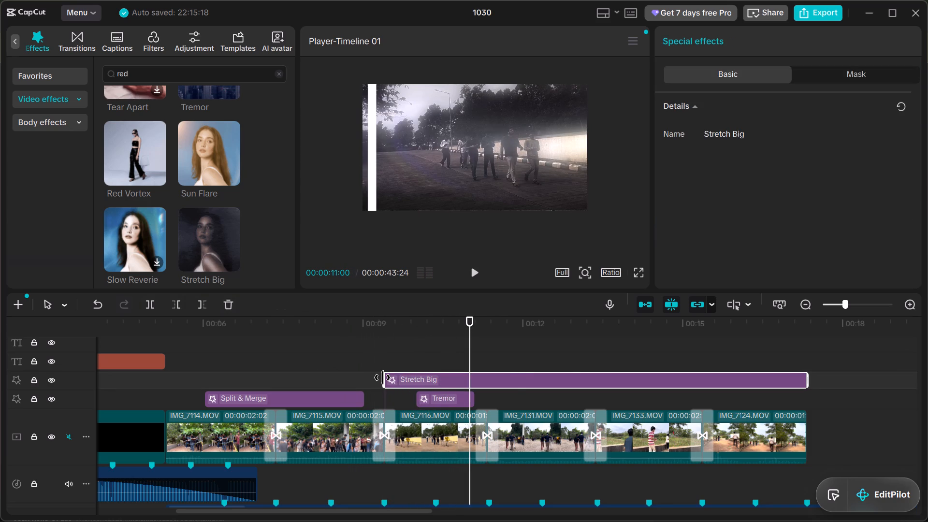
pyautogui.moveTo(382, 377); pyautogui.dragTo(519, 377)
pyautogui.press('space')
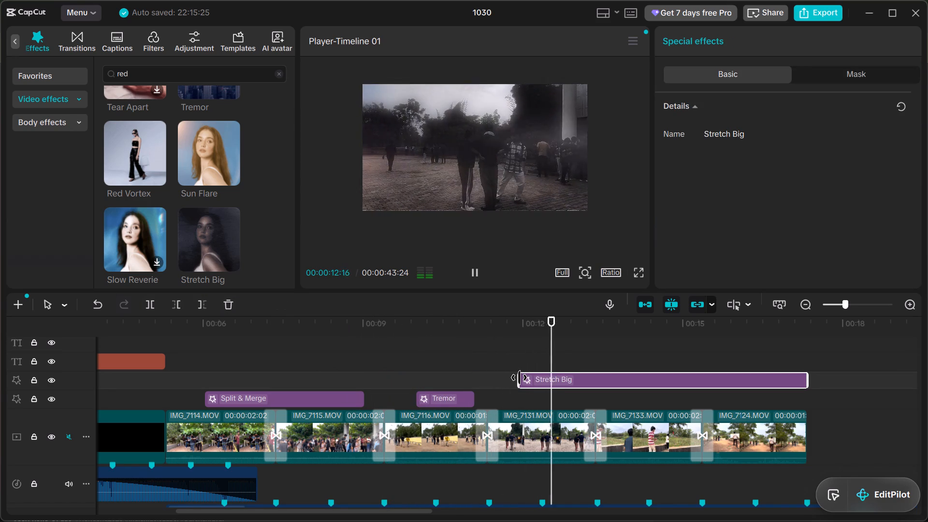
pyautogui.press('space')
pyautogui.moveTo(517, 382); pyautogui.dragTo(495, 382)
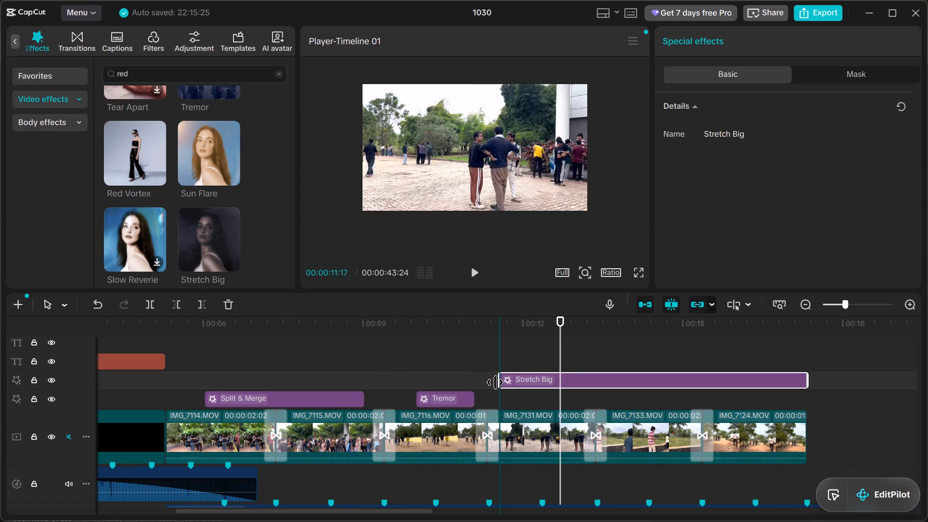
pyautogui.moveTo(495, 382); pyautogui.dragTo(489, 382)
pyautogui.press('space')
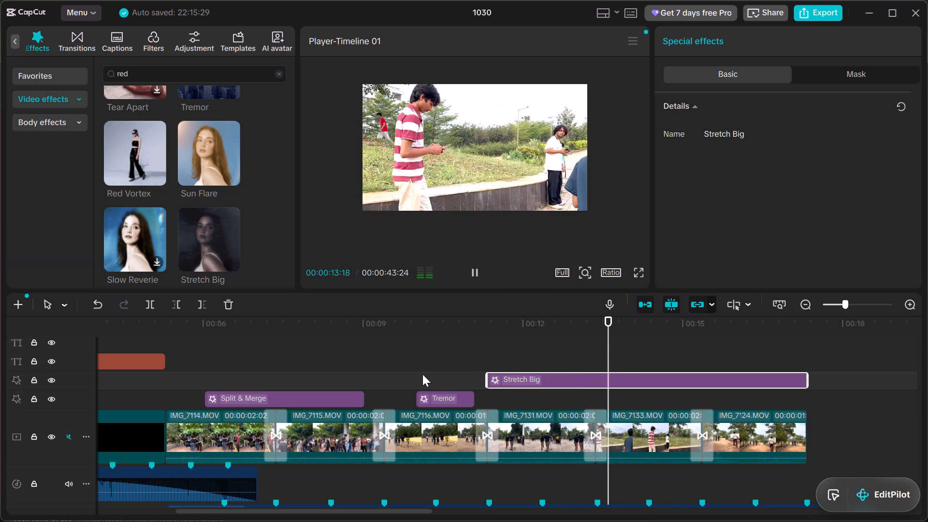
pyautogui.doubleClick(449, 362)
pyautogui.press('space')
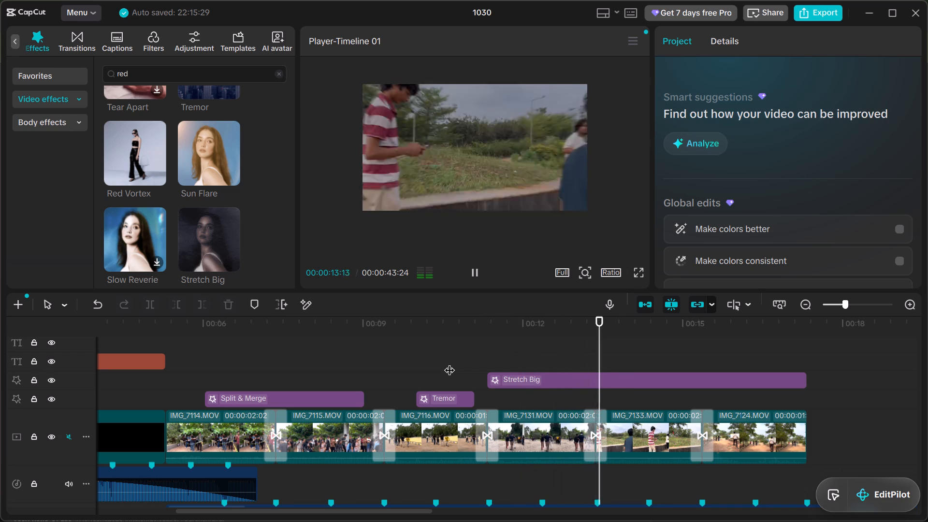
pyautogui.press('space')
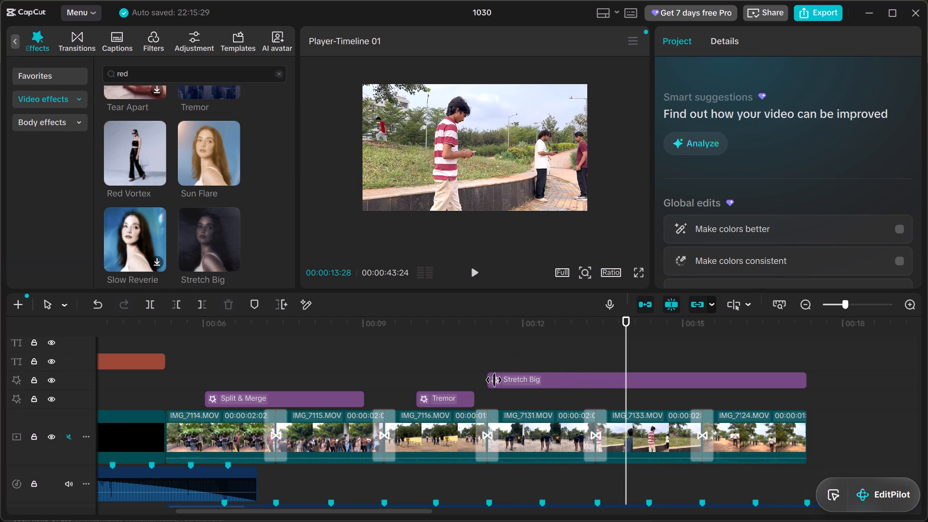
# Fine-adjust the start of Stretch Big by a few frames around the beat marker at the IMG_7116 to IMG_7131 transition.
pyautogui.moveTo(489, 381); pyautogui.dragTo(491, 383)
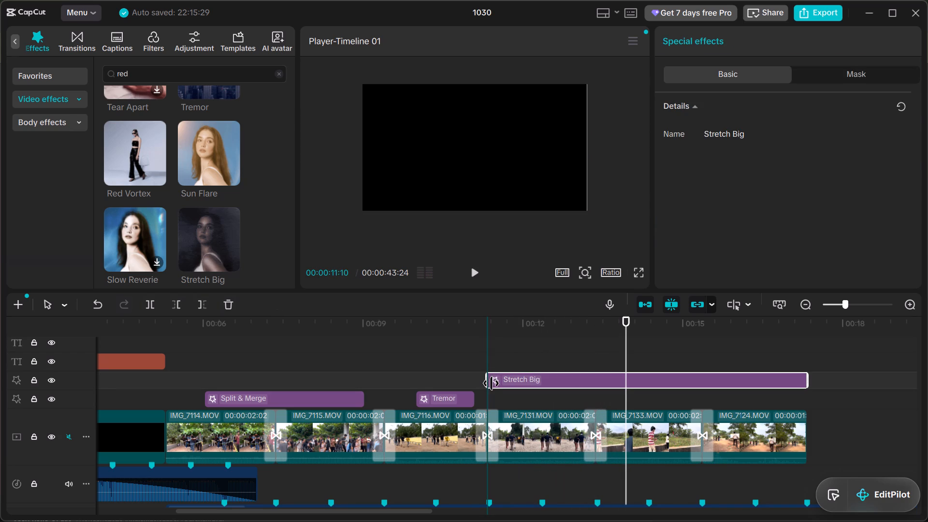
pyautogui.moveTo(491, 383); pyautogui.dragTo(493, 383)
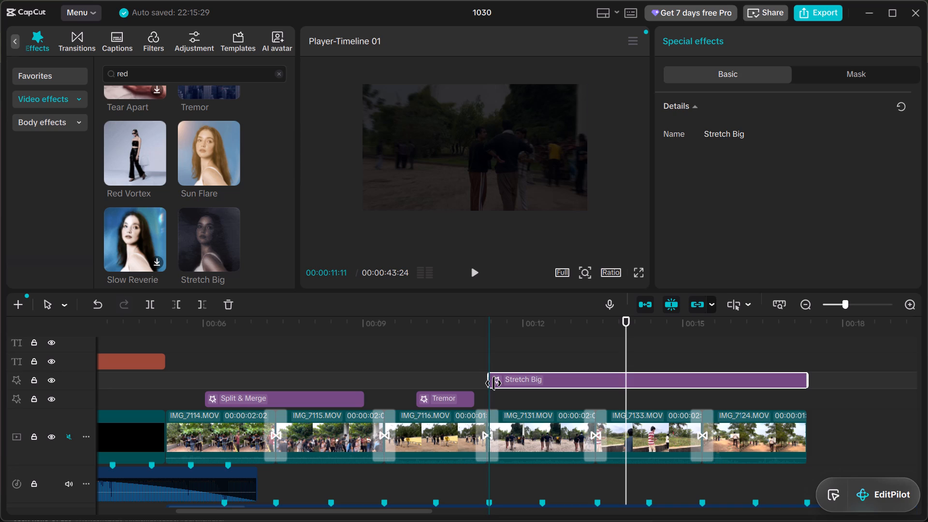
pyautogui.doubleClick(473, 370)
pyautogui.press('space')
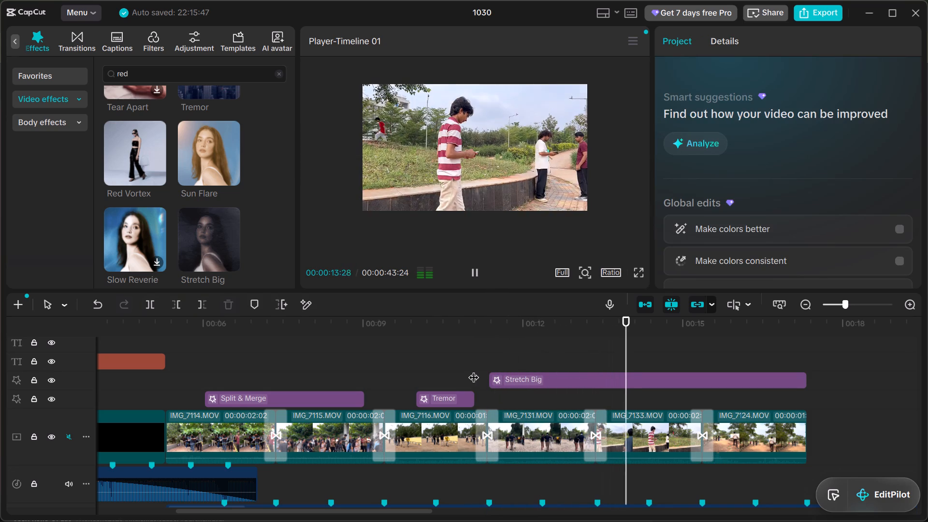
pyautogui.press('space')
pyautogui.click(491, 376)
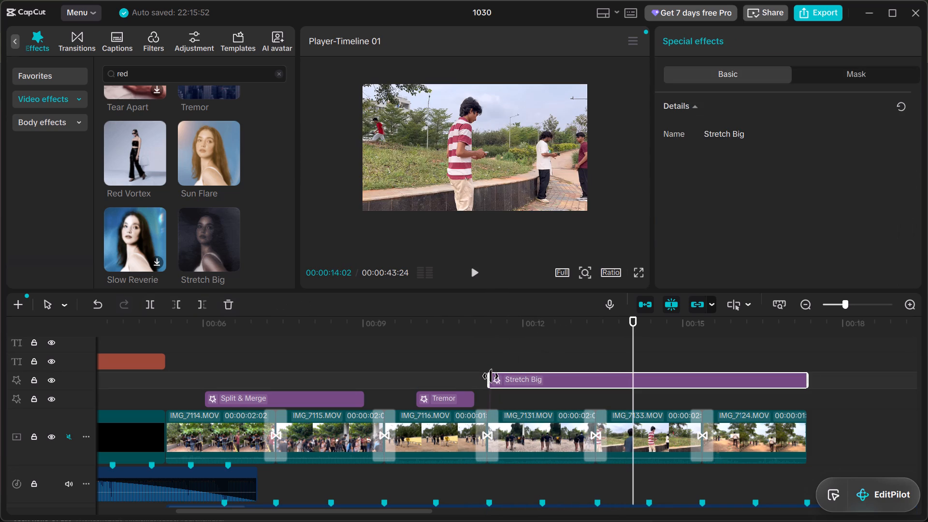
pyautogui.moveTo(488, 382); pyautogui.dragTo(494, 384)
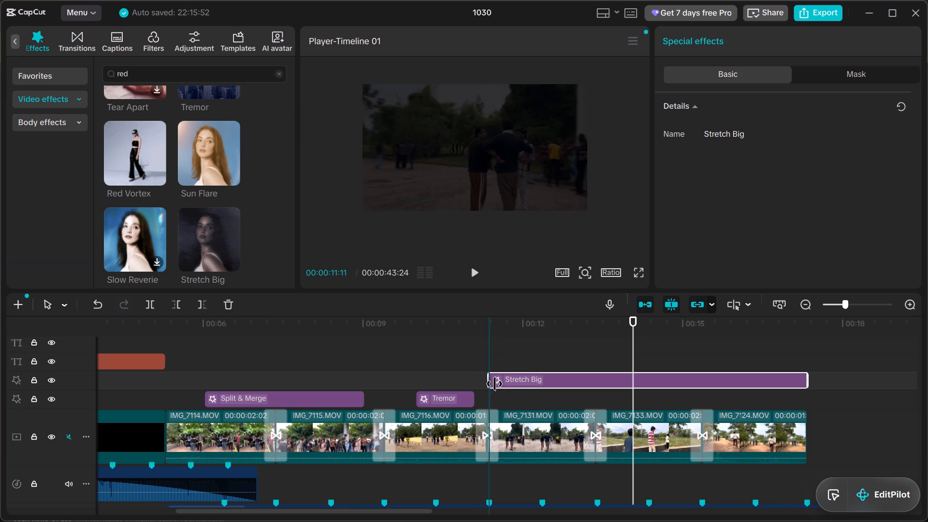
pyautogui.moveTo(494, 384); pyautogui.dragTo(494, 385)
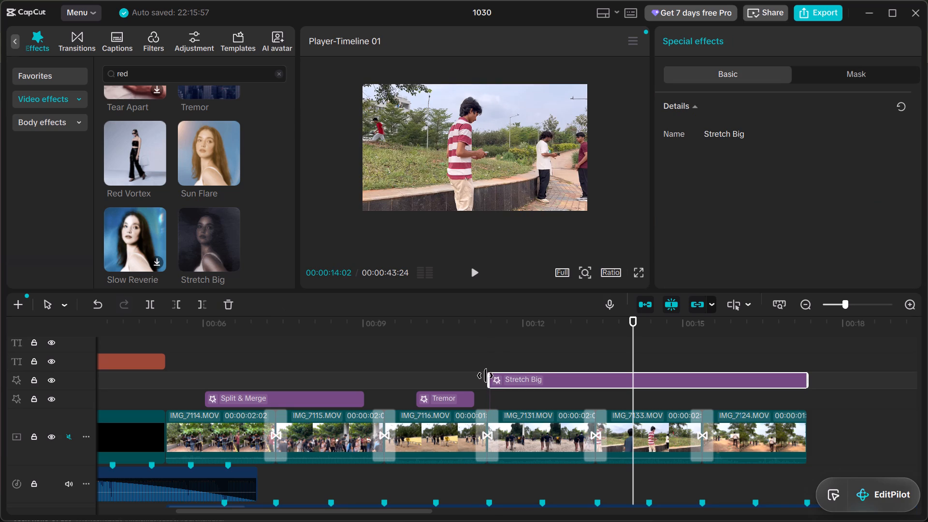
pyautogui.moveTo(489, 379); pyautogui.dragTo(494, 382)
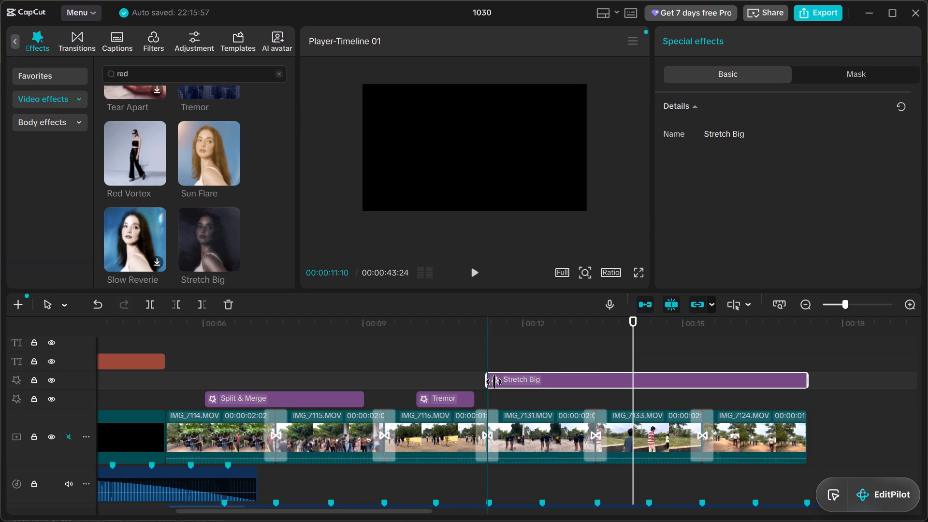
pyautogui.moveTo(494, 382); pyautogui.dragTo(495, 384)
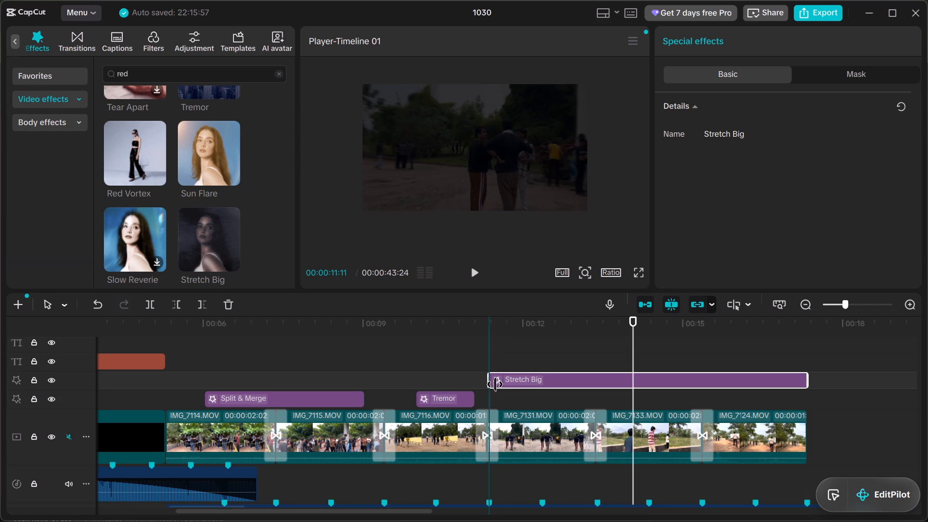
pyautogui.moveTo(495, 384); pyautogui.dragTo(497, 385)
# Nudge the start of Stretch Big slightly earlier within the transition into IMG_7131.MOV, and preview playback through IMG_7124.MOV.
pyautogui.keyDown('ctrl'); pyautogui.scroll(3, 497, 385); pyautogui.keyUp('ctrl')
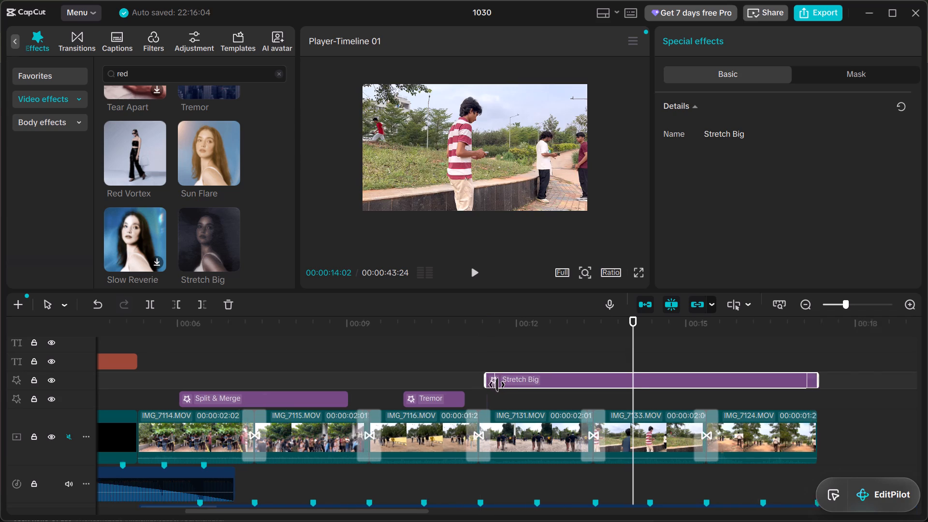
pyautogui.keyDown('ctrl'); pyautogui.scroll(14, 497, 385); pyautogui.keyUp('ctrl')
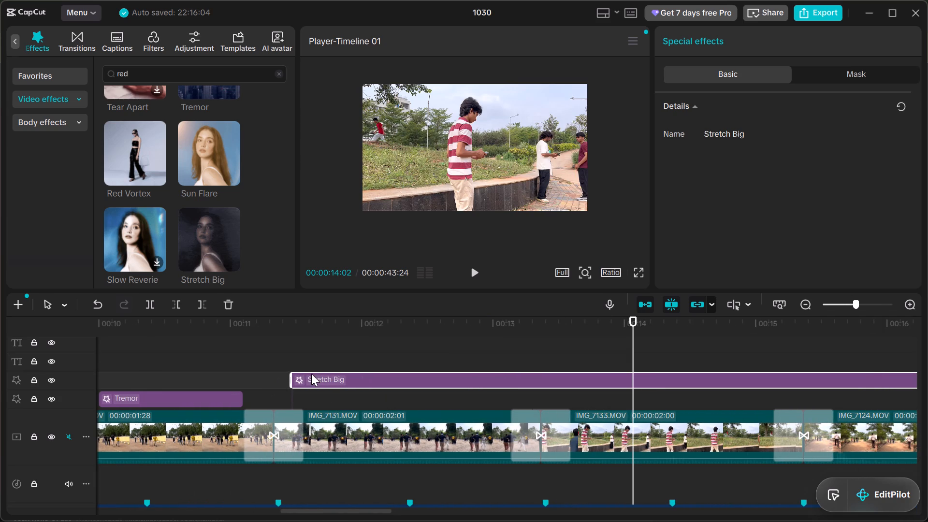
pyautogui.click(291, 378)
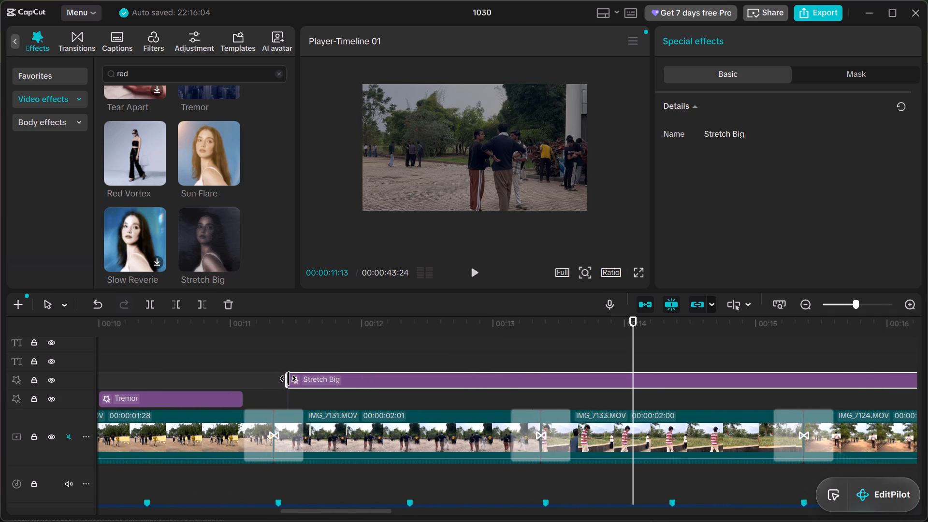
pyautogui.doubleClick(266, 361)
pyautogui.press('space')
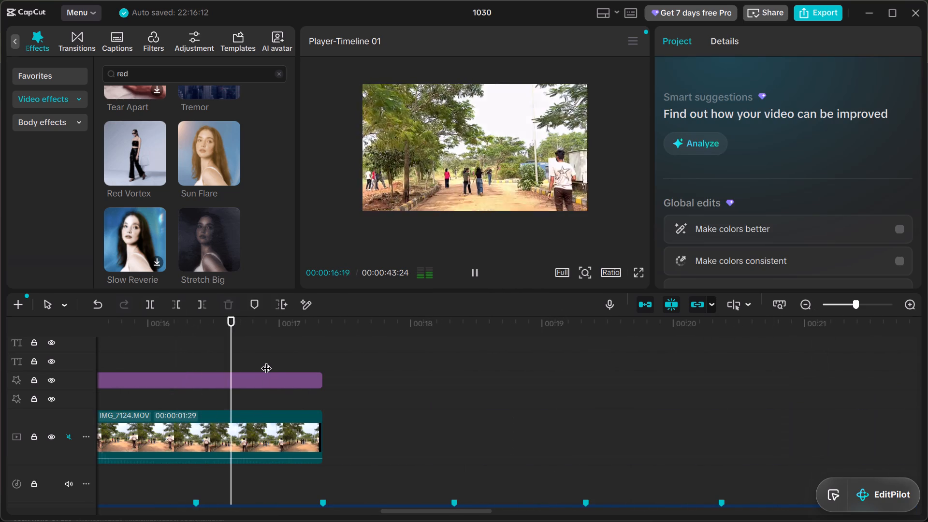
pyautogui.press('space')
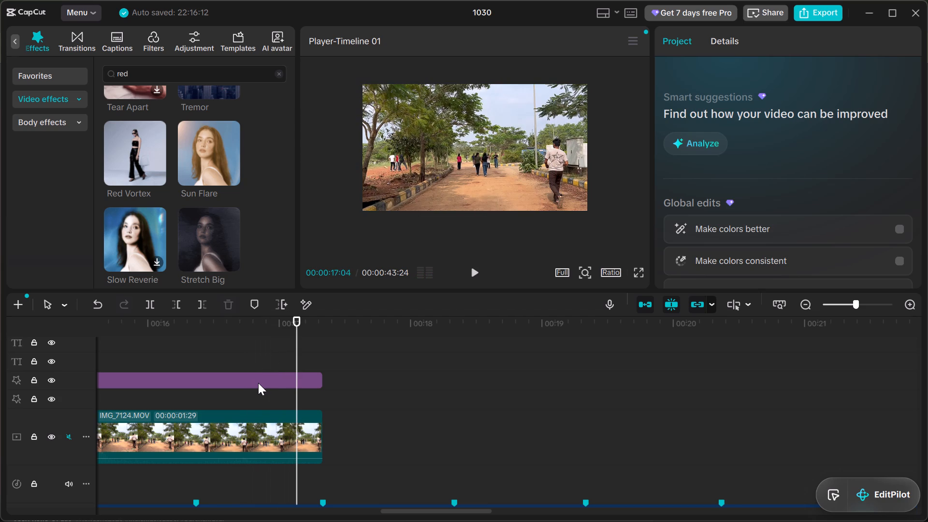
# Delete the Stretch Big effect from the timeline.
pyautogui.click(258, 373)
pyautogui.hscroll(1, 335, 385)
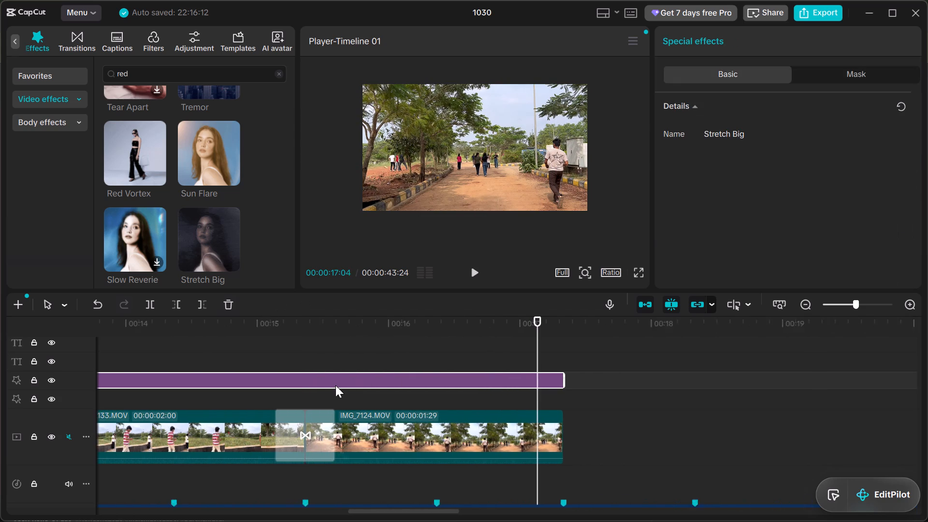
pyautogui.hscroll(1, 335, 385)
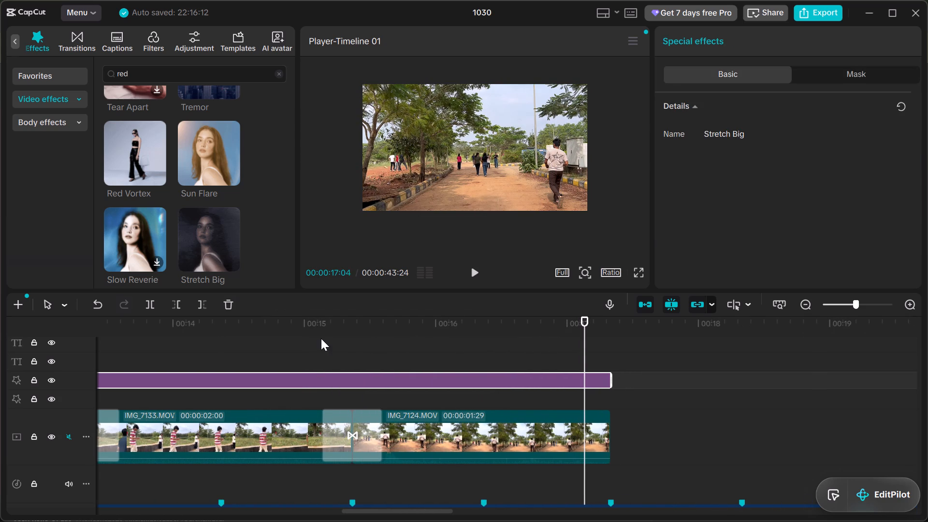
pyautogui.click(225, 302)
pyautogui.hscroll(2, 321, 358)
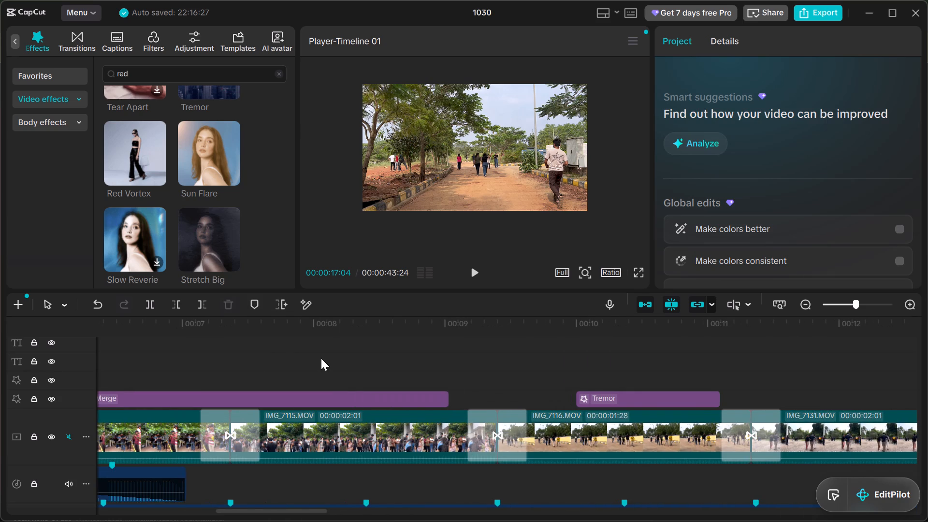
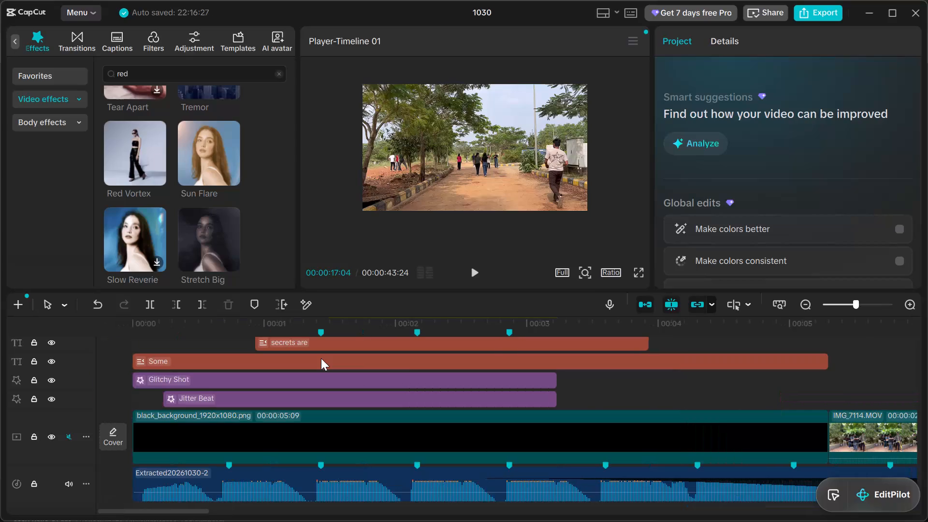
# Browse the video effects found for "red" and download the Red Demon effect.
pyautogui.hscroll(1, 321, 358)
pyautogui.hscroll(-2, 321, 358)
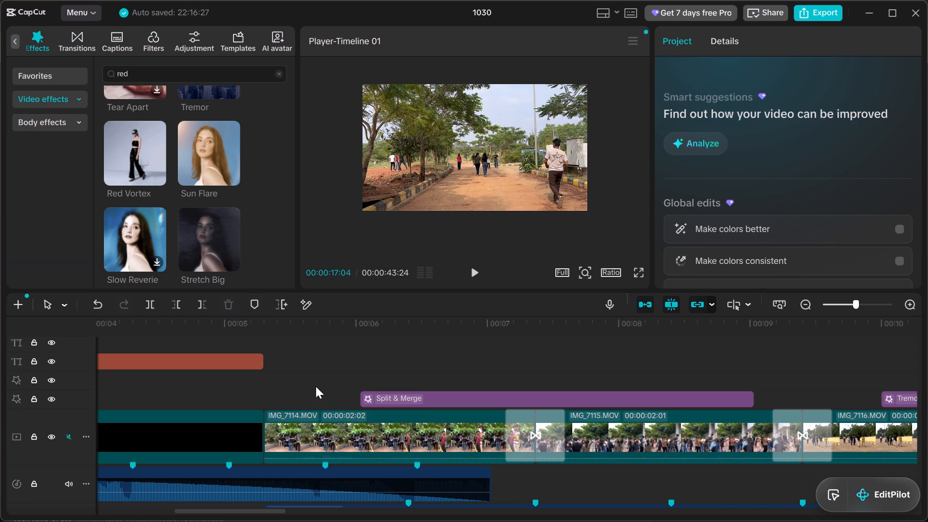
pyautogui.scroll(-1, 203, 200)
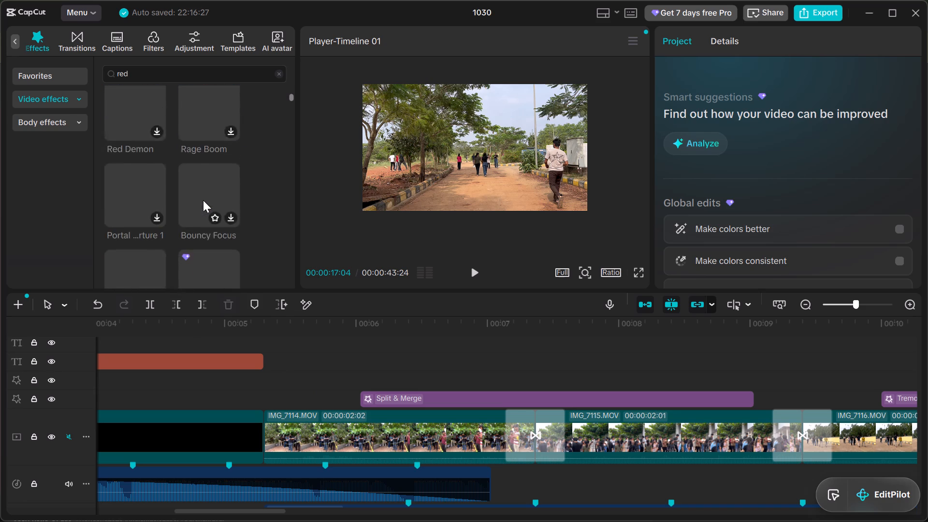
pyautogui.scroll(-1, 203, 200)
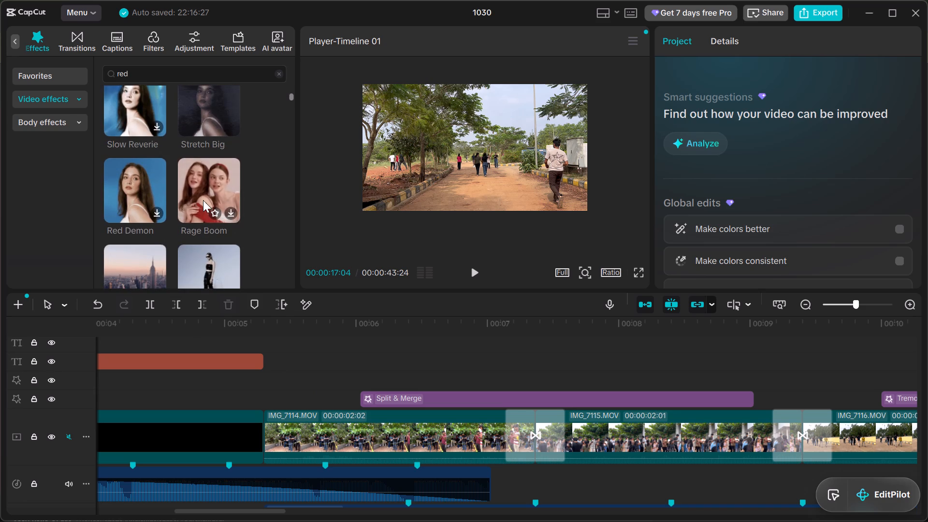
pyautogui.scroll(-2, 203, 200)
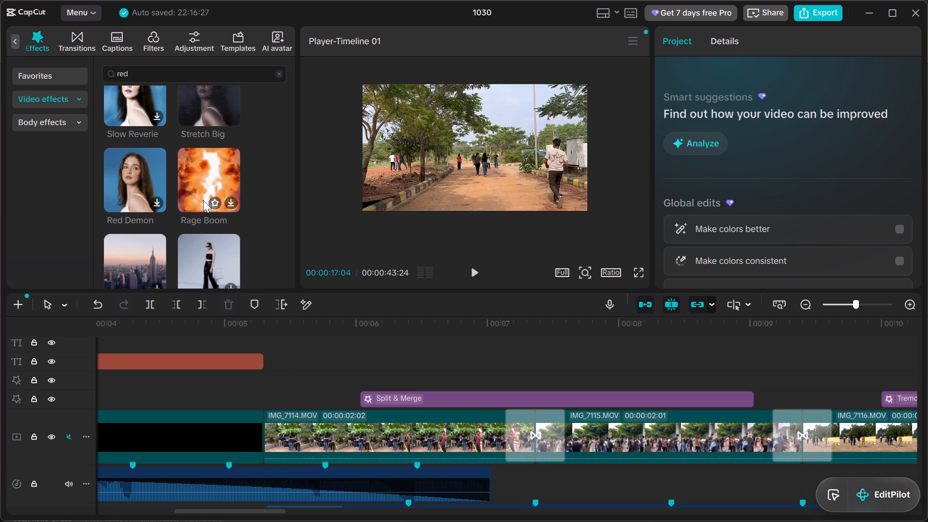
pyautogui.scroll(-1, 203, 200)
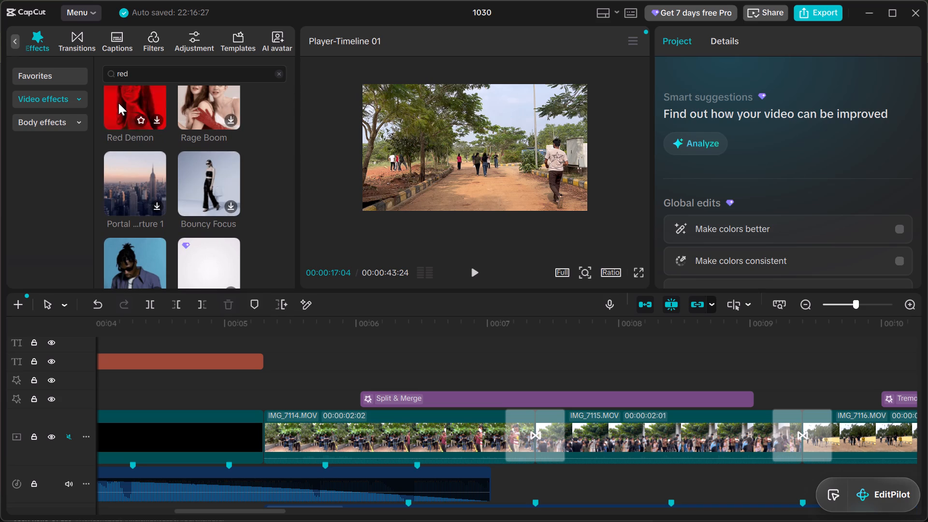
pyautogui.scroll(1, 118, 103)
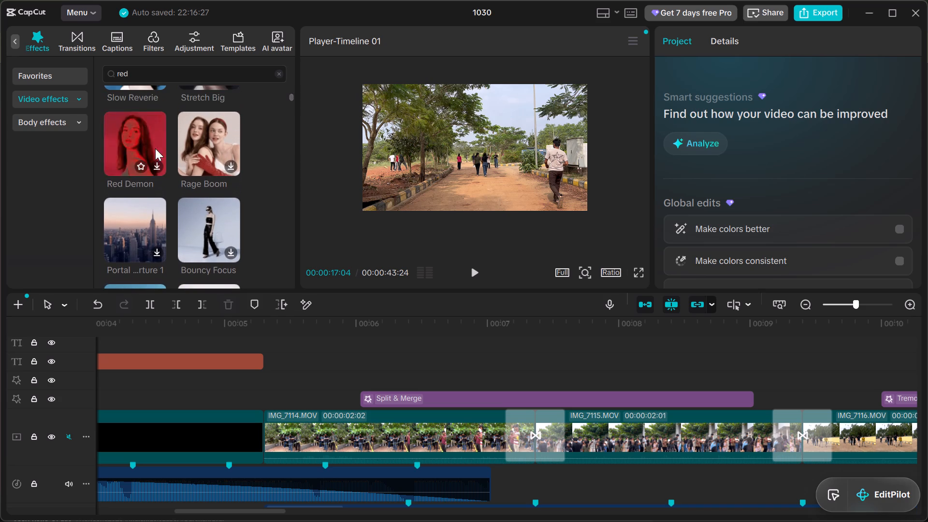
pyautogui.doubleClick(154, 161)
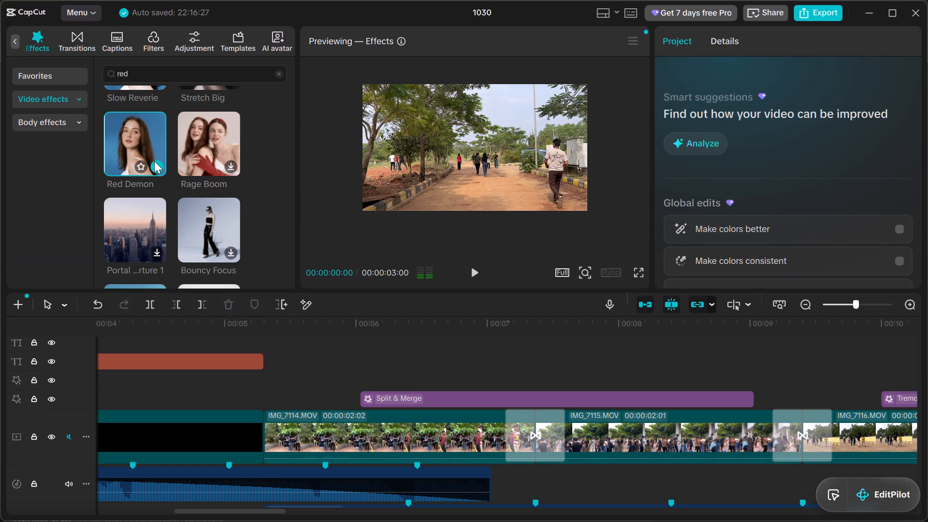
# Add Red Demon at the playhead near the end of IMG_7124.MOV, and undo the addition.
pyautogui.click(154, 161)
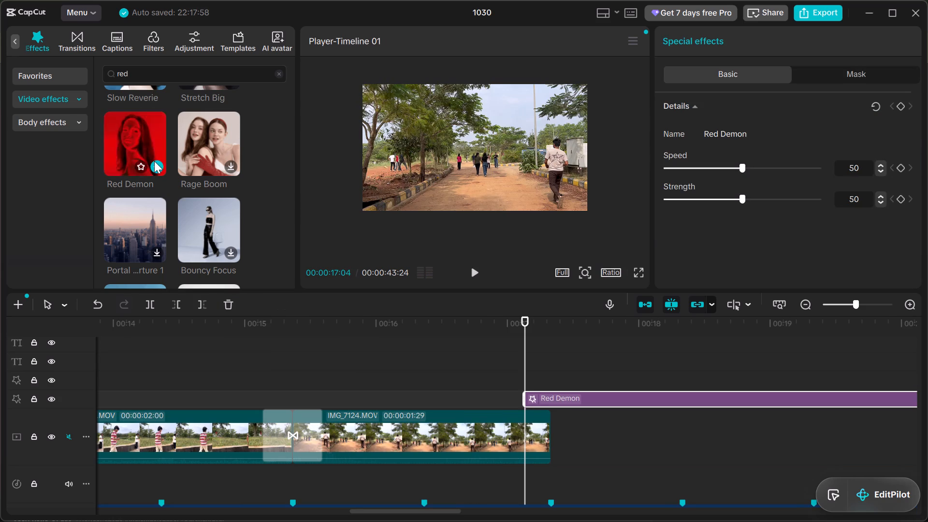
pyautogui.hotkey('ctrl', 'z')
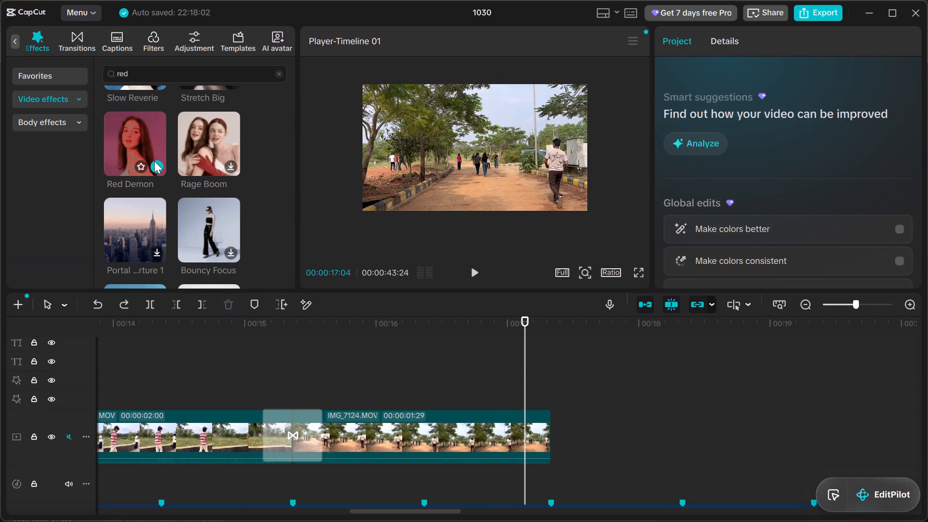
# Delete the Split & Merge effect that spans IMG_7114.MOV and IMG_7115.MOV.
pyautogui.hscroll(7, 154, 161)
pyautogui.hscroll(5, 277, 393)
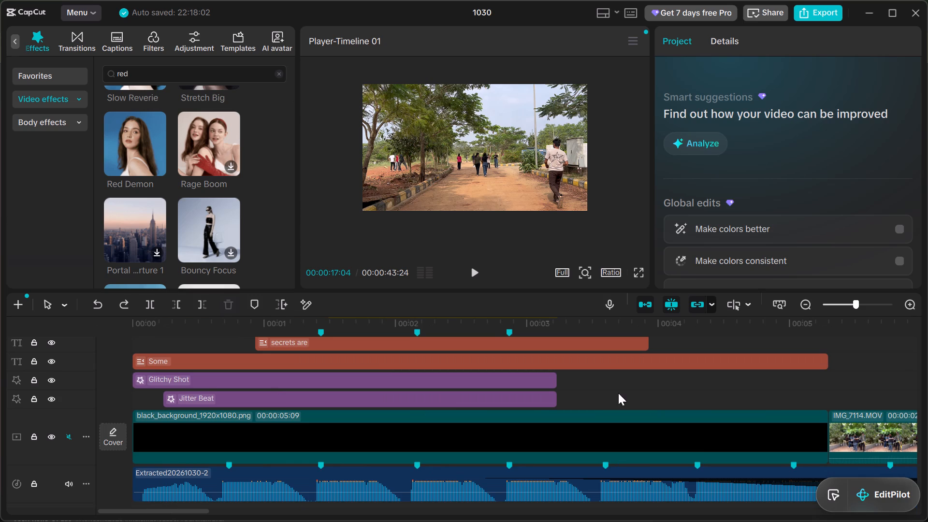
pyautogui.hscroll(-2, 622, 393)
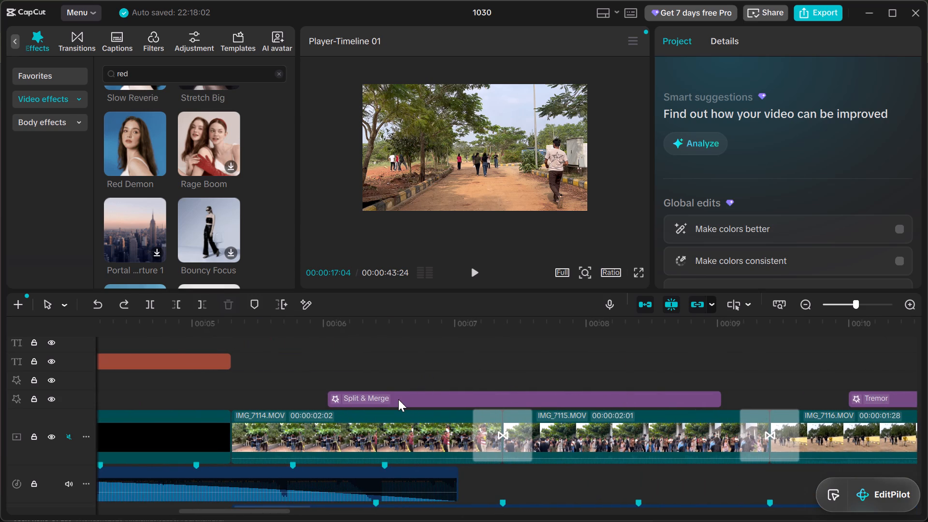
pyautogui.click(398, 399)
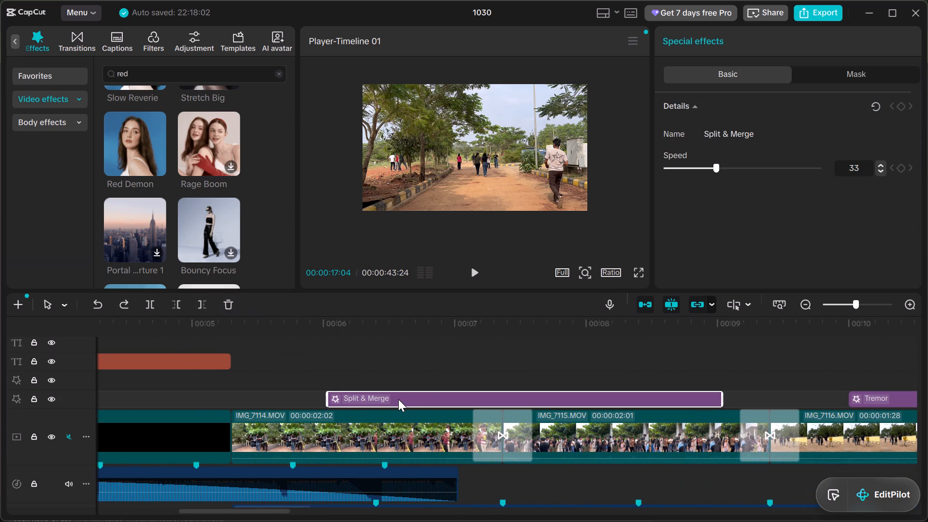
pyautogui.click(229, 298)
# Add the Red Demon effect at the start of IMG_7114.MOV, at 00:00:05:09, and preview it from just before the clip.
pyautogui.doubleClick(219, 383)
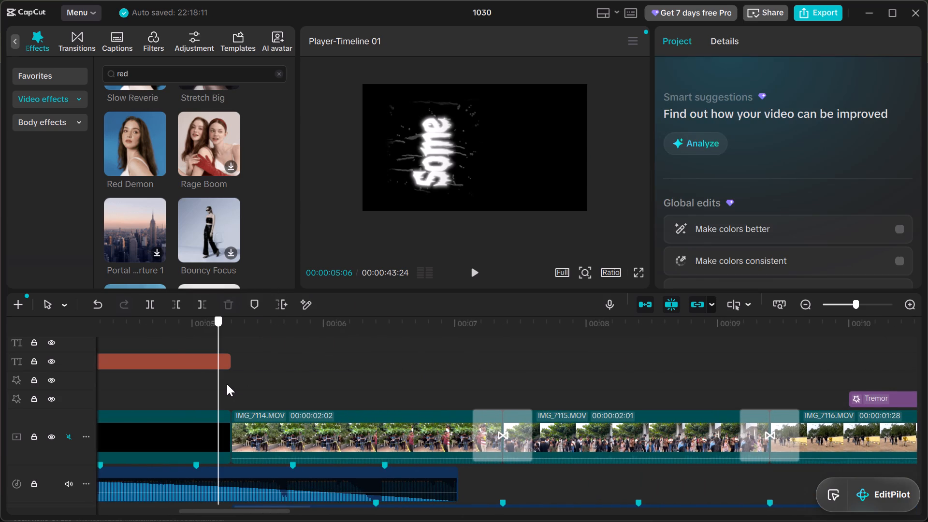
pyautogui.doubleClick(232, 385)
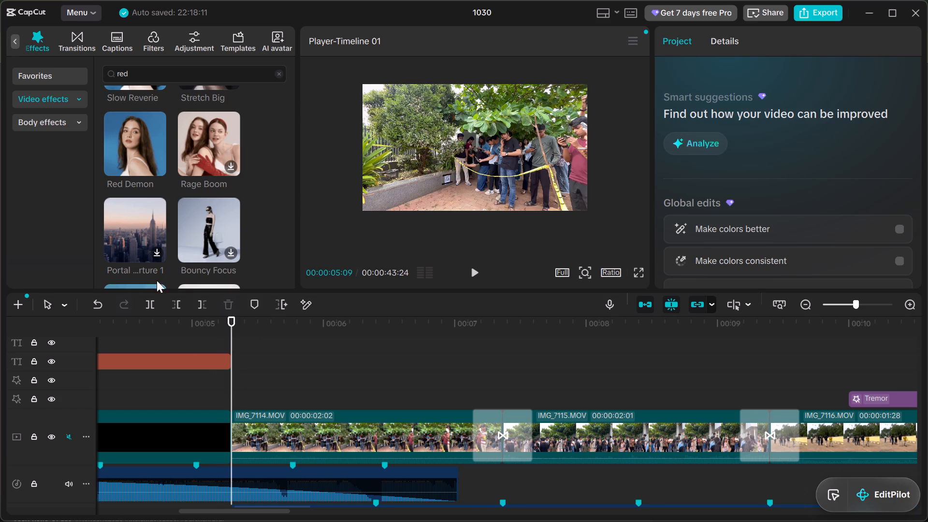
pyautogui.click(157, 168)
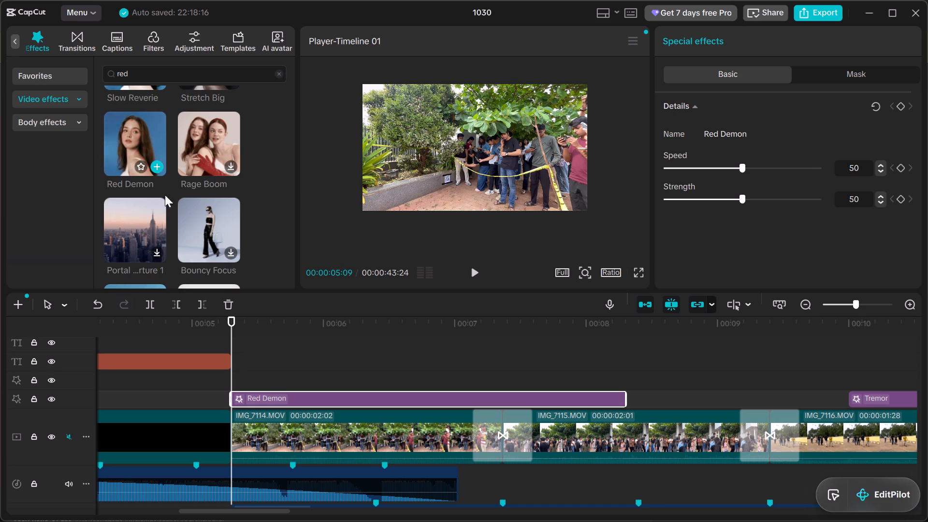
pyautogui.doubleClick(186, 380)
pyautogui.press('space')
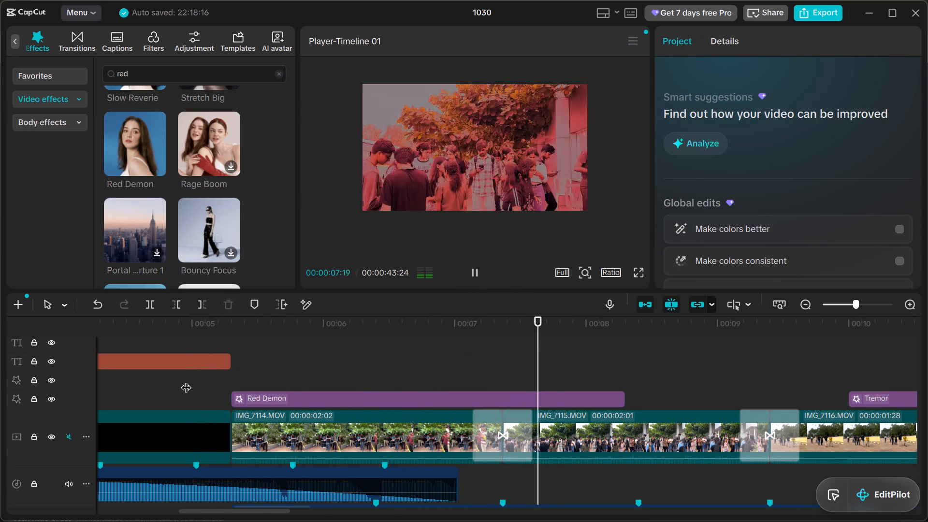
pyautogui.press('space')
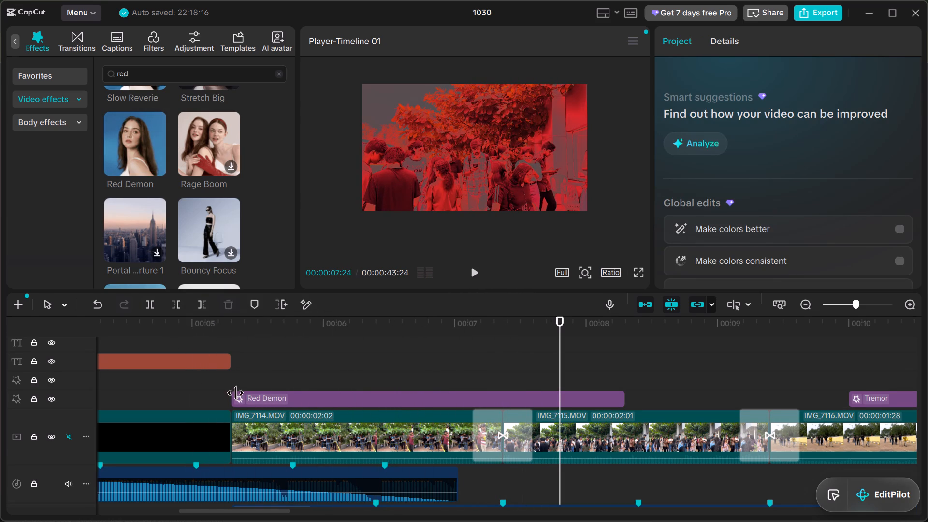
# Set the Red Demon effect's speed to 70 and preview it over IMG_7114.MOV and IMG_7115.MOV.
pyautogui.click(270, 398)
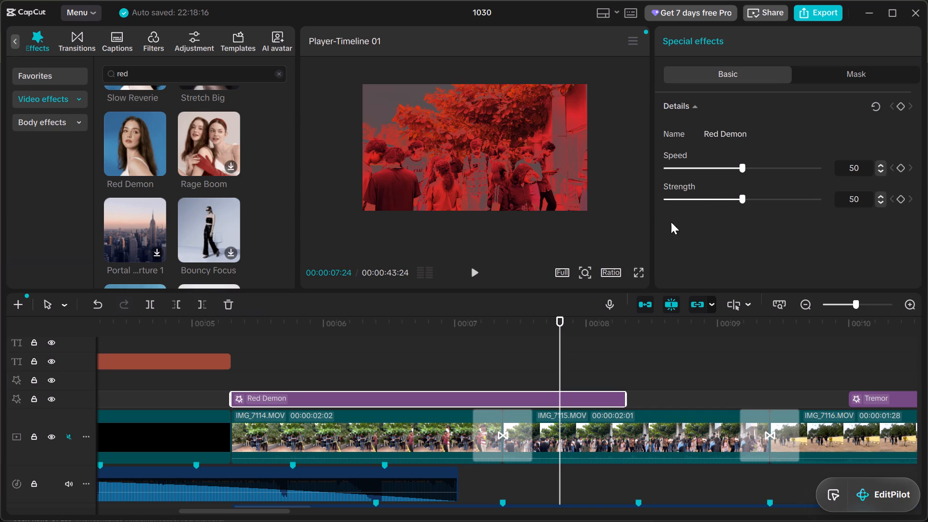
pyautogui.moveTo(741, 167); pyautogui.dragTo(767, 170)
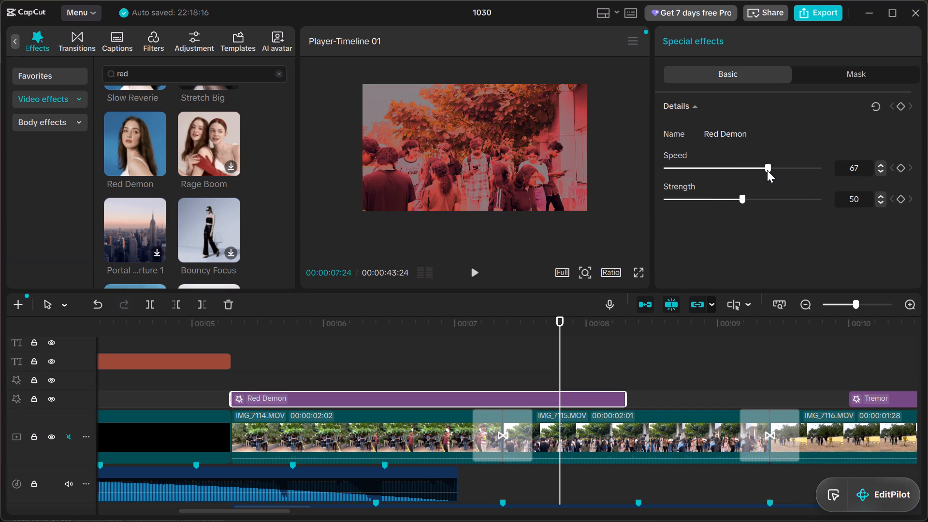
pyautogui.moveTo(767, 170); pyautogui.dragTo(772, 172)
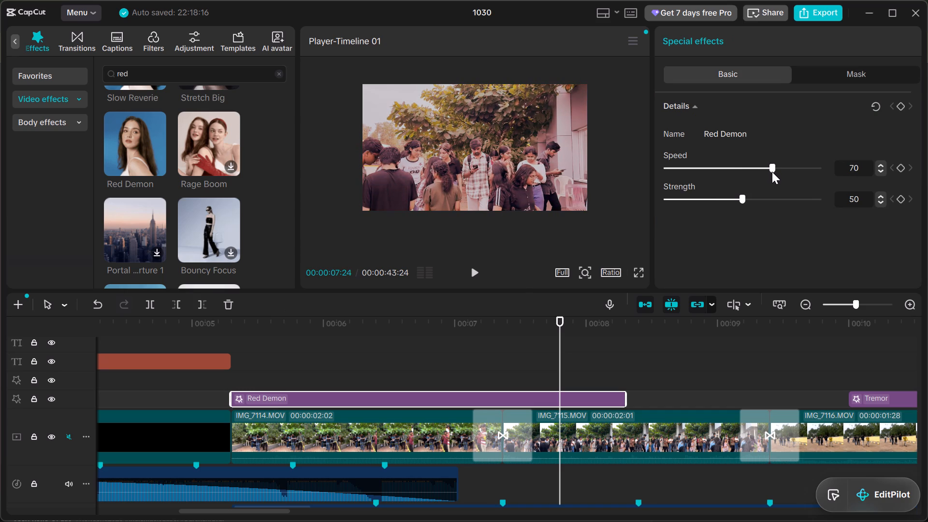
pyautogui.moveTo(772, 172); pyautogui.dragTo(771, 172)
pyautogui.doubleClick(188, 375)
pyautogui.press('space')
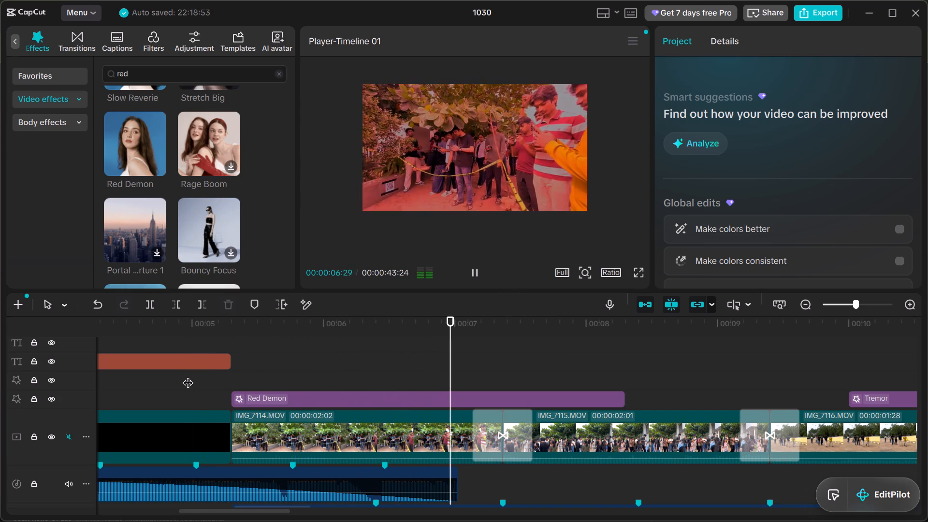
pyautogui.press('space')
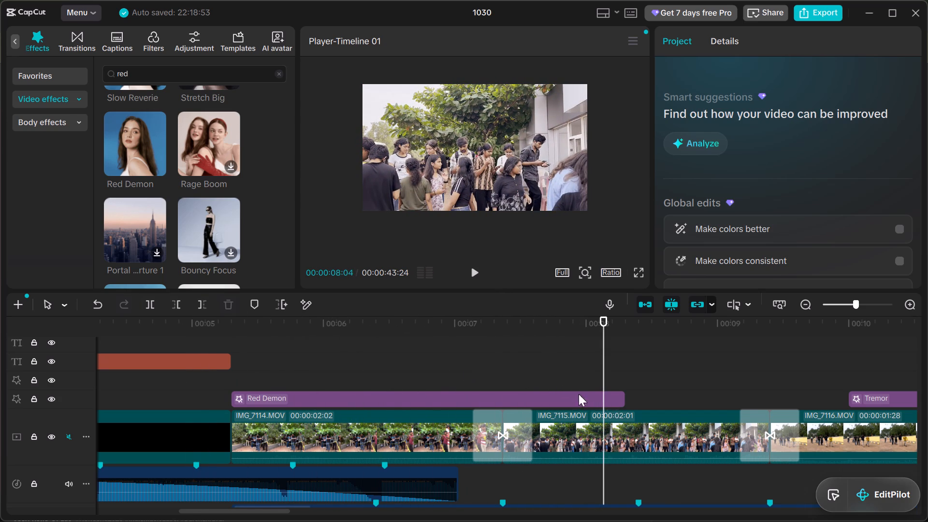
# Set the Red Demon effect's speed to 100 and play back the result.
pyautogui.click(393, 397)
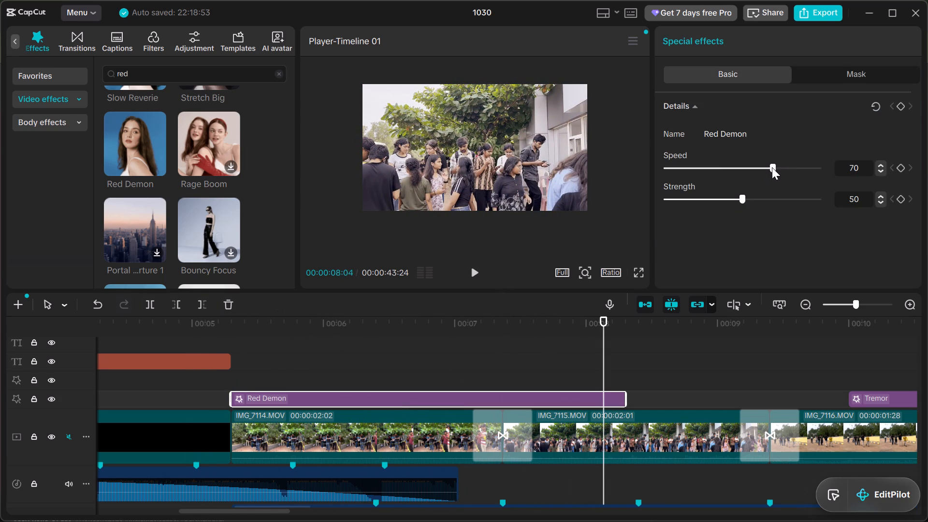
pyautogui.moveTo(772, 167); pyautogui.dragTo(844, 166)
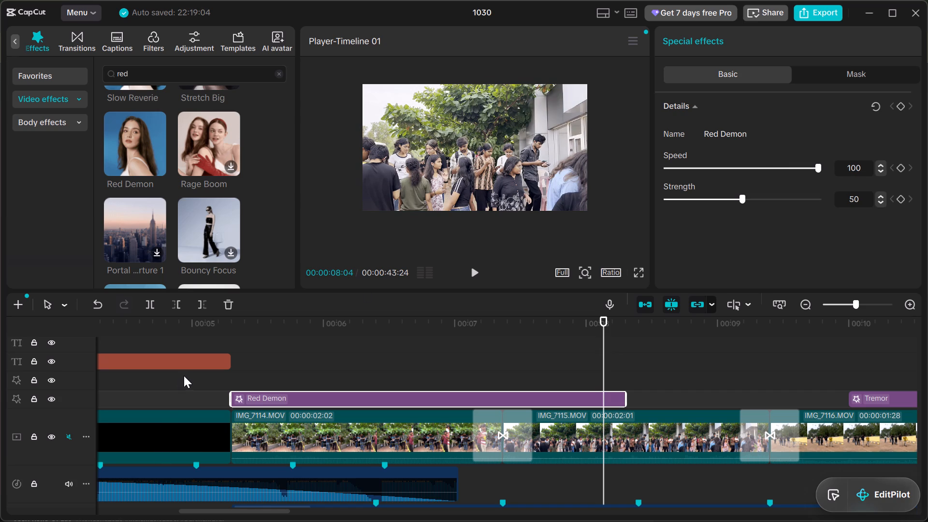
pyautogui.doubleClick(185, 376)
pyautogui.press('space')
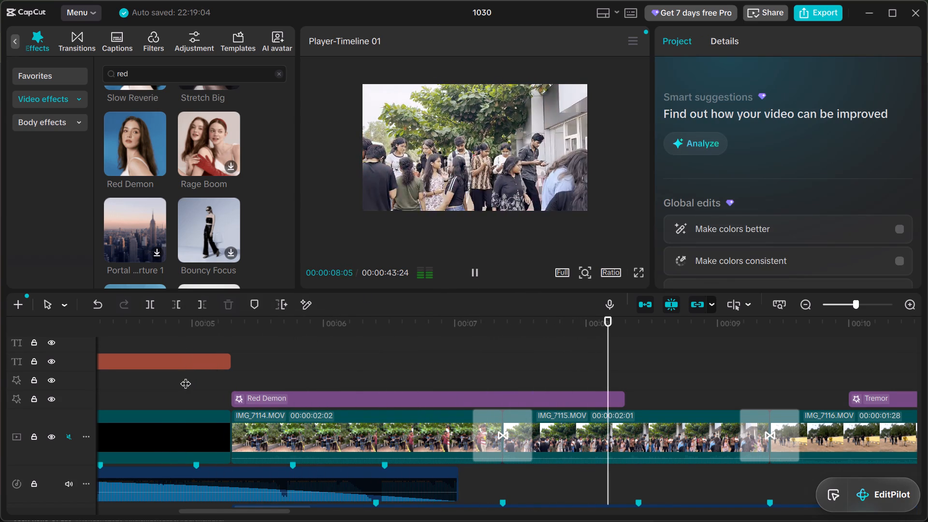
pyautogui.press('space')
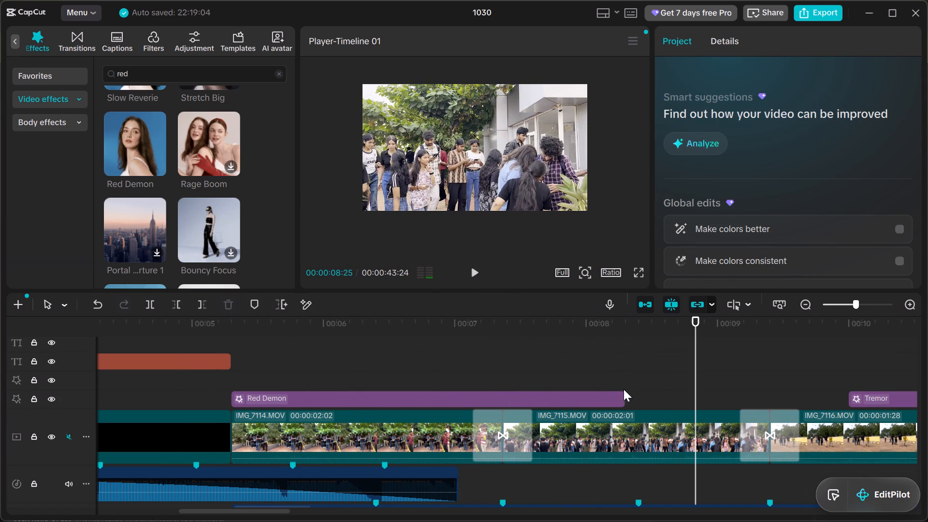
# Trim the end of Red Demon to the middle of the IMG_7114 to IMG_7115 transition, at about 7.4 seconds, and preview playback into IMG_7131.MOV.
pyautogui.click(625, 394)
pyautogui.moveTo(625, 394); pyautogui.dragTo(518, 395)
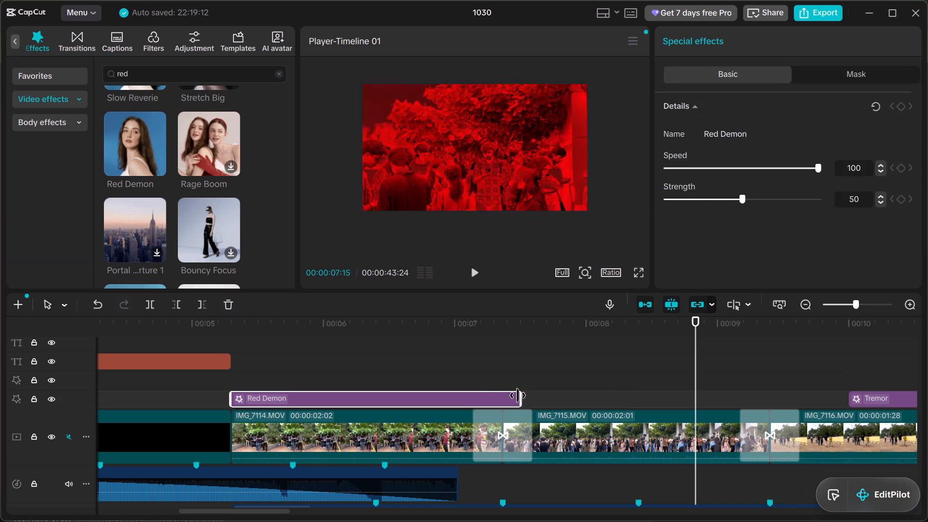
pyautogui.moveTo(518, 395); pyautogui.dragTo(502, 396)
pyautogui.click(184, 384)
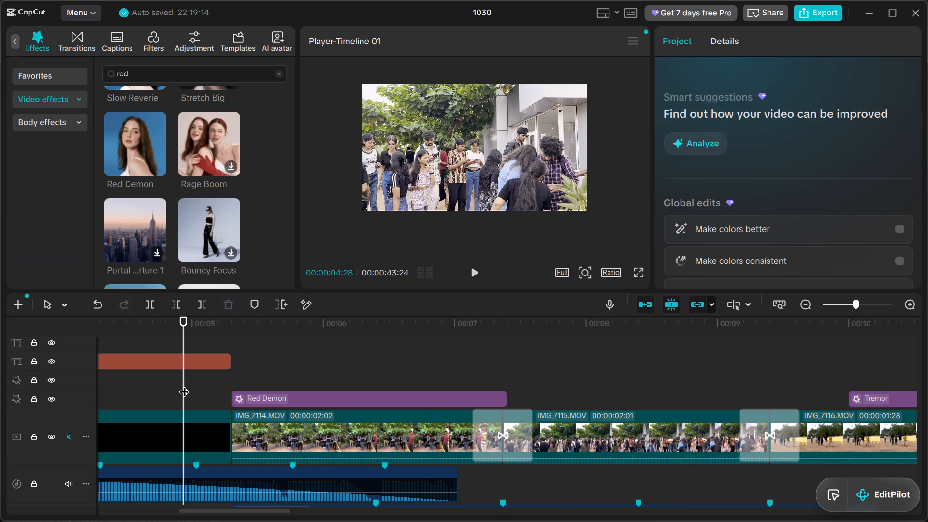
pyautogui.press('space')
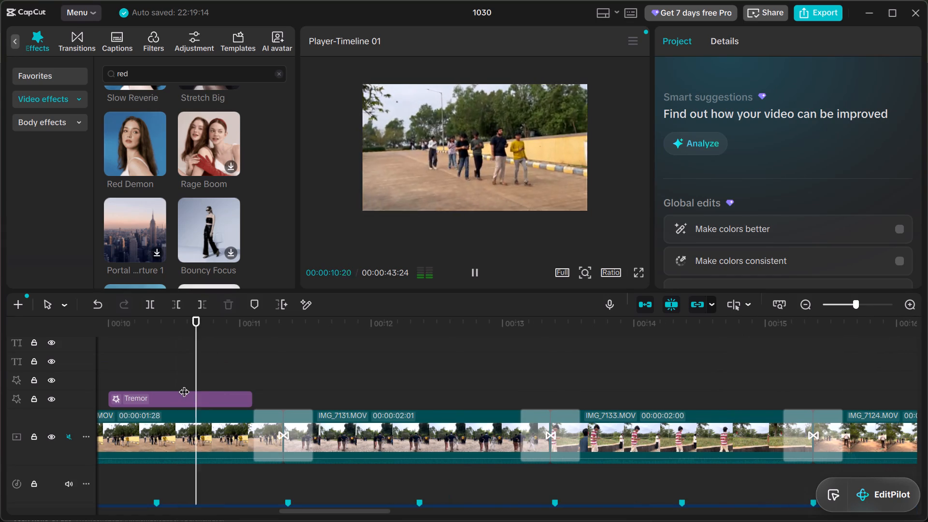
pyautogui.press('space')
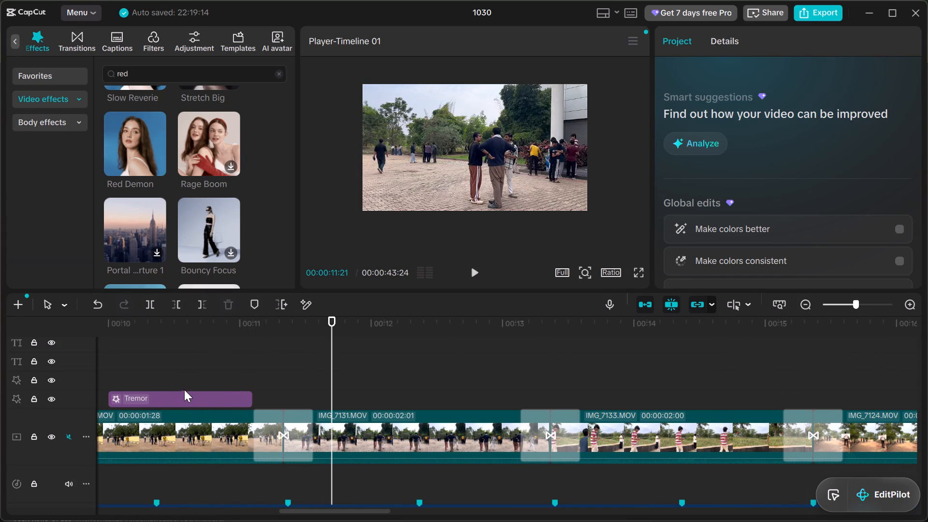
# Delete the Tremor effect above IMG_7116.MOV.
pyautogui.click(185, 390)
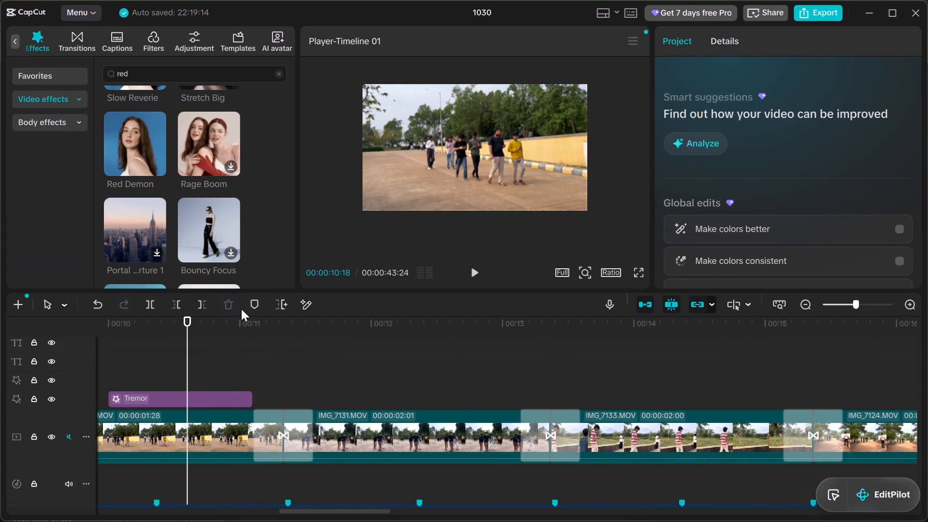
pyautogui.click(222, 394)
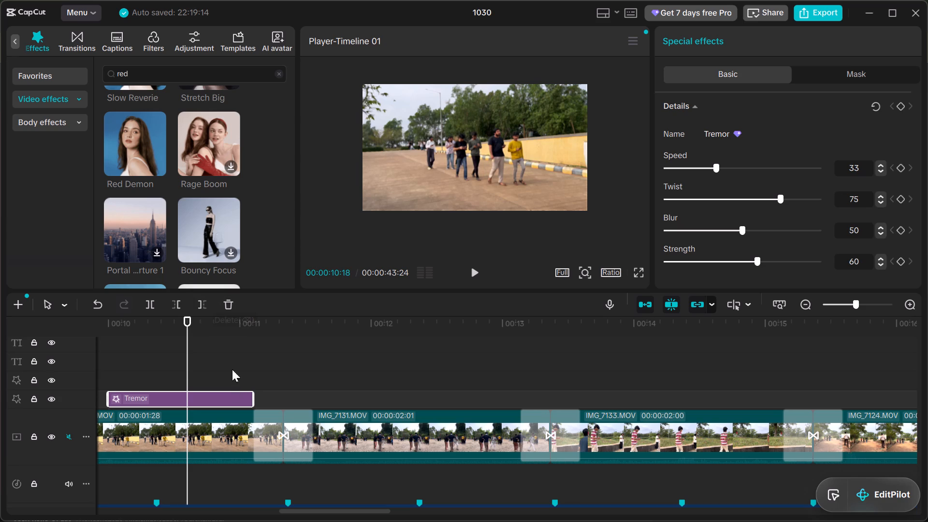
pyautogui.click(227, 305)
pyautogui.hscroll(1, 219, 384)
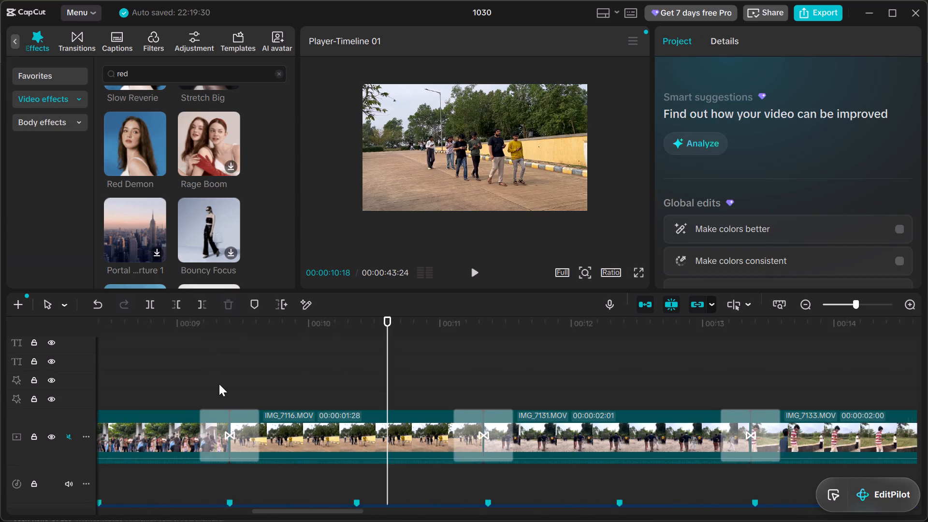
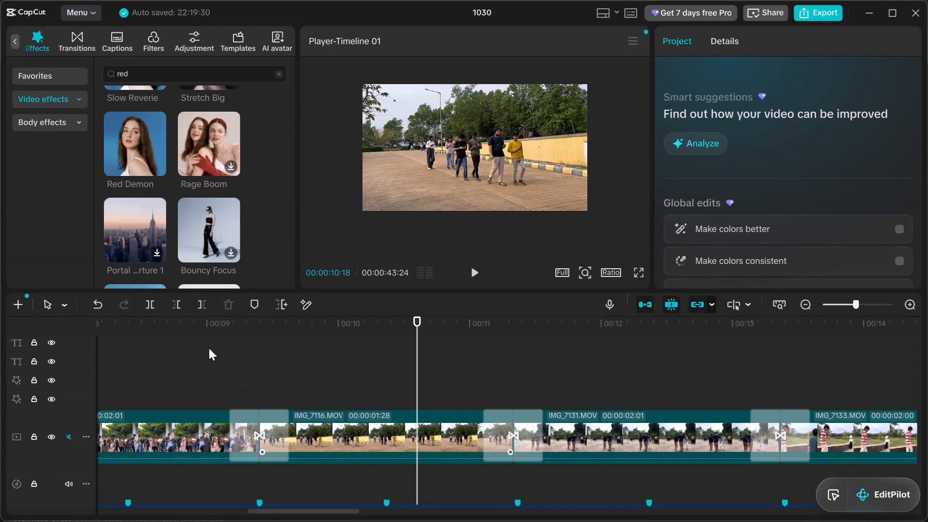
# Play back the edited footage from about 9 seconds through IMG_7124.MOV.
pyautogui.click(209, 348)
pyautogui.press('space')
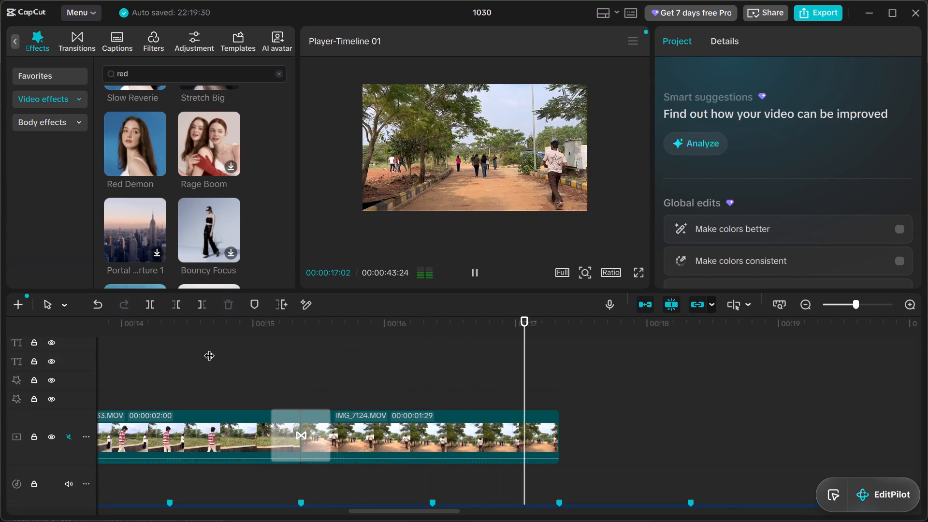
pyautogui.doubleClick(209, 348)
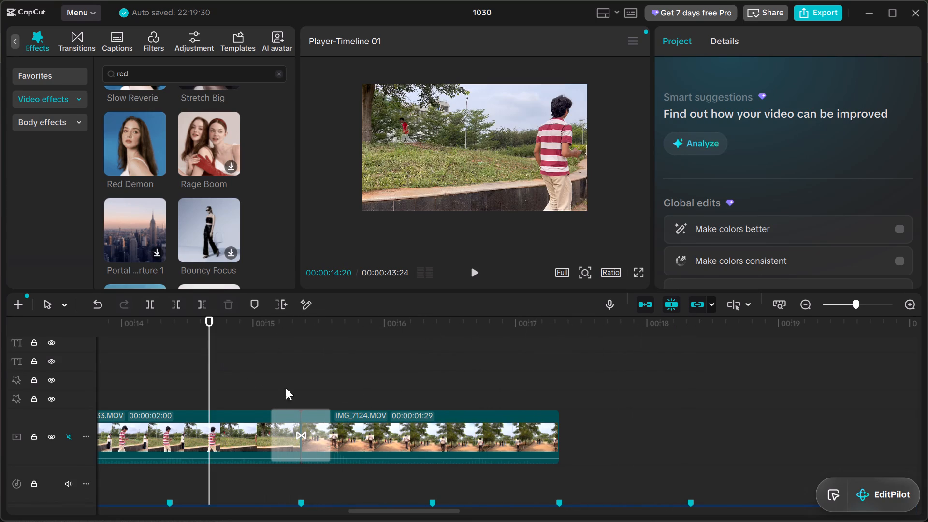
# Place the playhead at the end of IMG_7124.MOV, at 00:00:17:10.
pyautogui.click(580, 366)
pyautogui.click(558, 363)
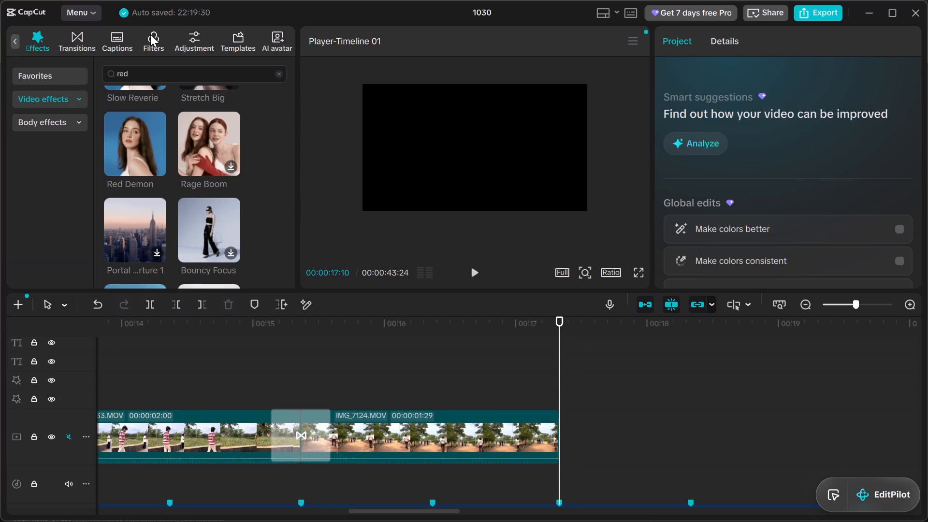
# Import a batch of event footage from the Dharwad Files folder, including IMG_7142, IMG_7153, IMG_7156 and the two VID clips.
pyautogui.hscroll(3, 116, 38)
pyautogui.doubleClick(12, 42)
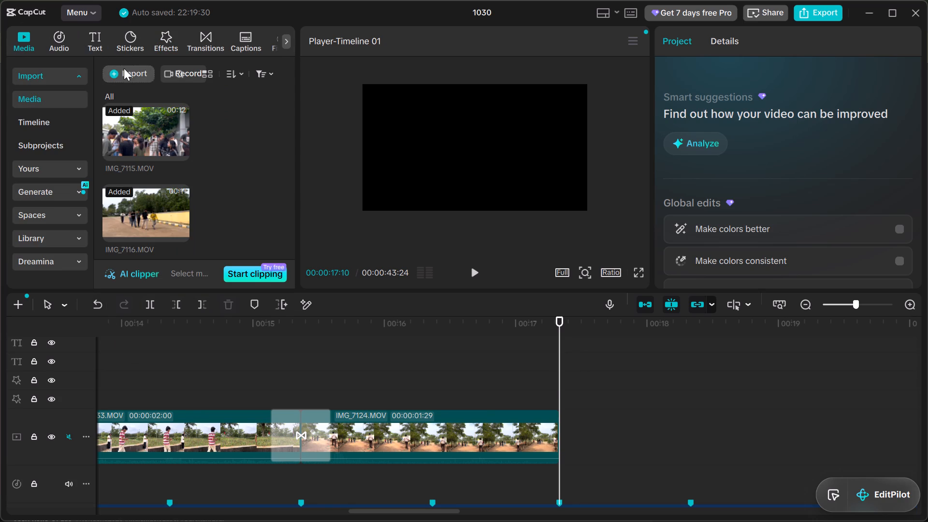
pyautogui.click(124, 68)
pyautogui.click(182, 99)
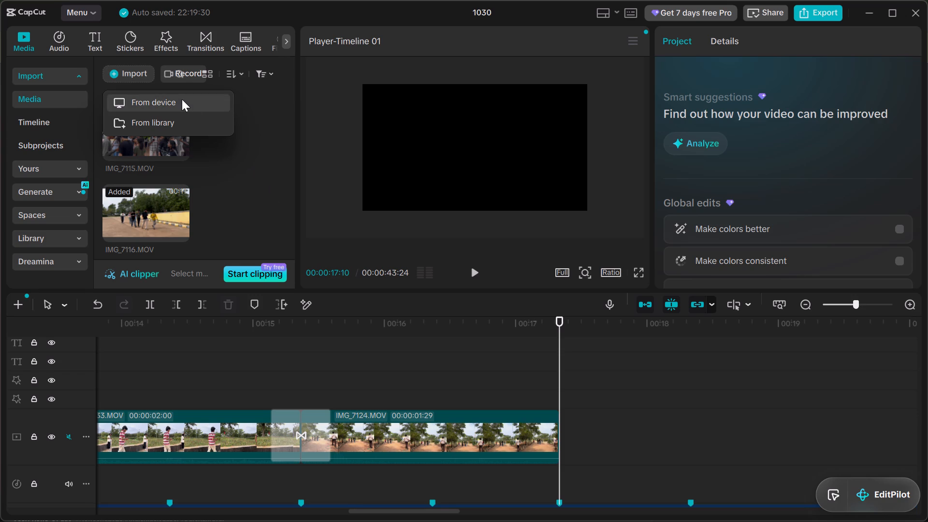
pyautogui.scroll(-1, 65, 220)
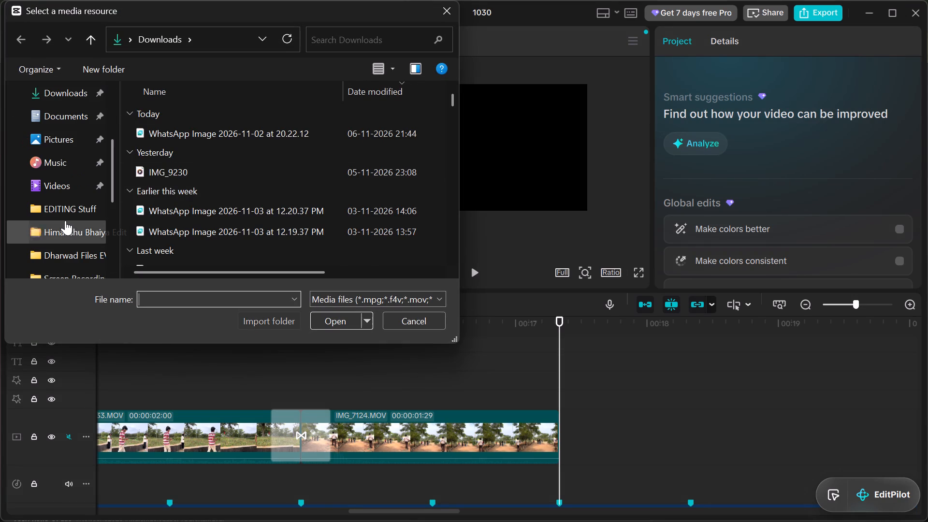
pyautogui.scroll(-1, 65, 220)
pyautogui.click(66, 257)
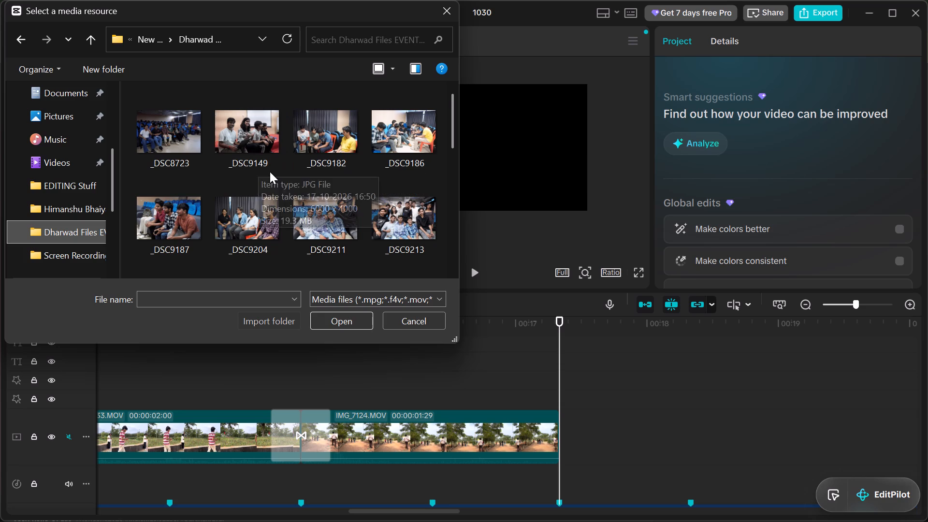
pyautogui.scroll(-1, 381, 206)
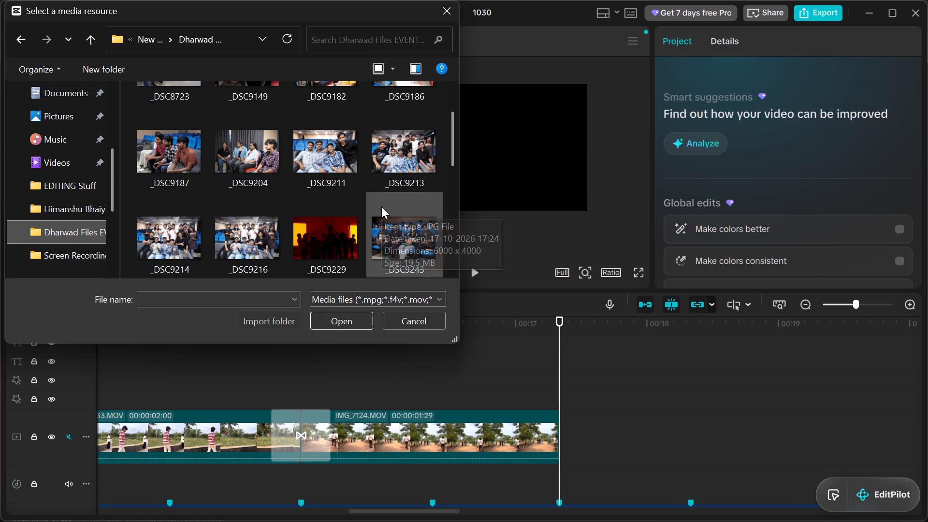
pyautogui.scroll(-1, 381, 206)
pyautogui.scroll(-1, 313, 238)
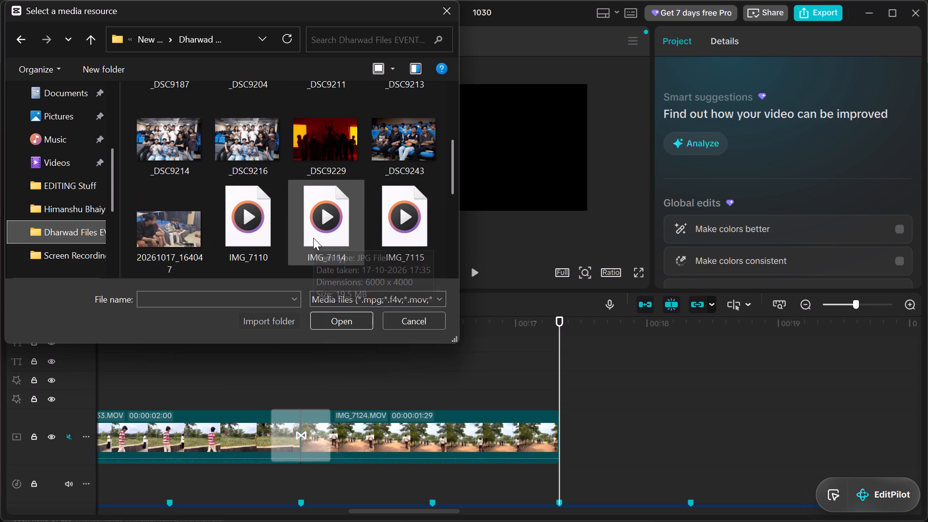
pyautogui.scroll(-1, 211, 229)
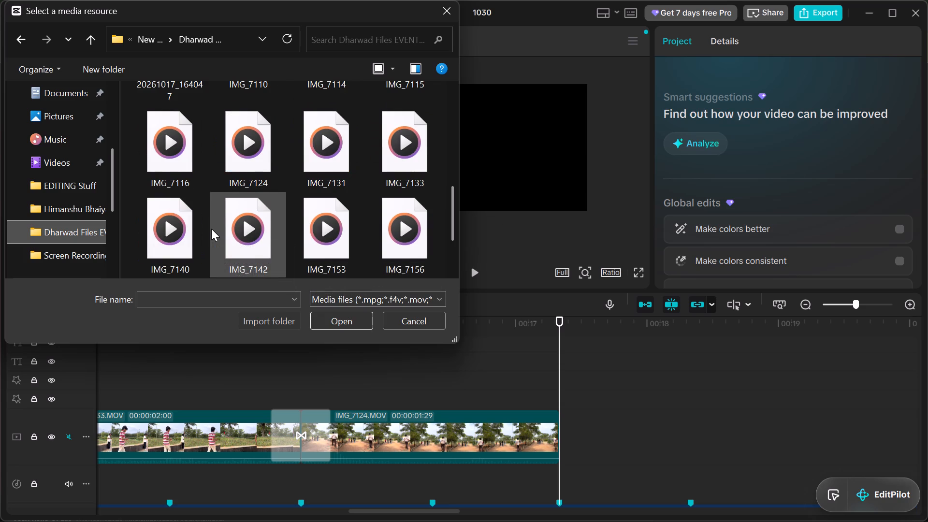
pyautogui.scroll(-1, 211, 229)
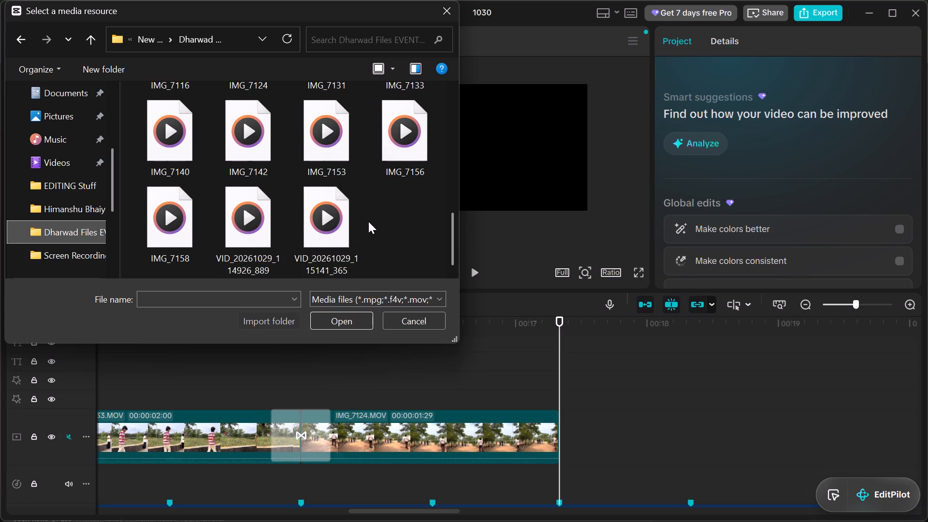
pyautogui.scroll(2, 369, 221)
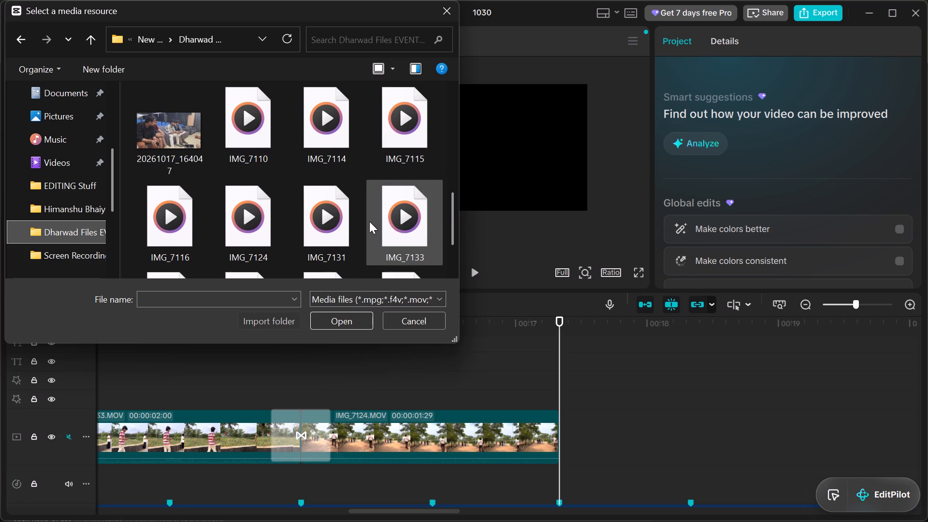
pyautogui.scroll(1, 369, 221)
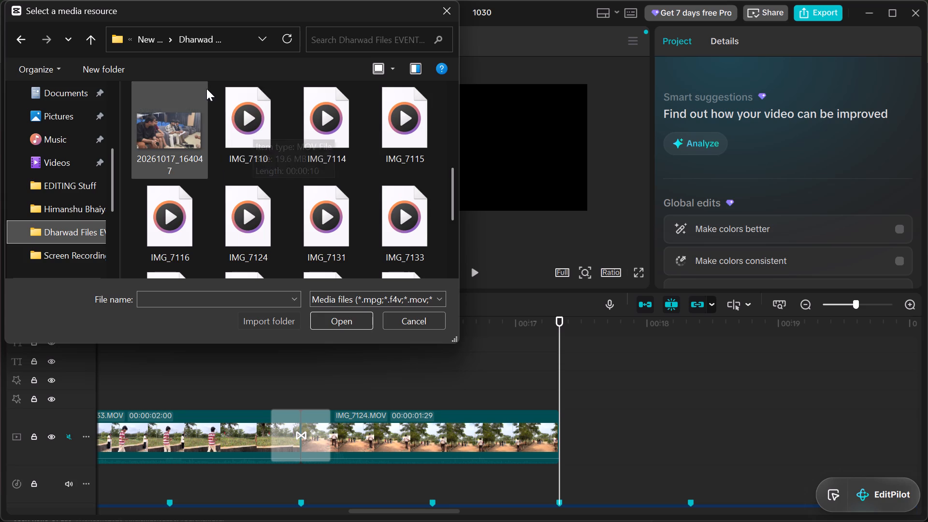
pyautogui.moveTo(209, 83); pyautogui.dragTo(301, 170)
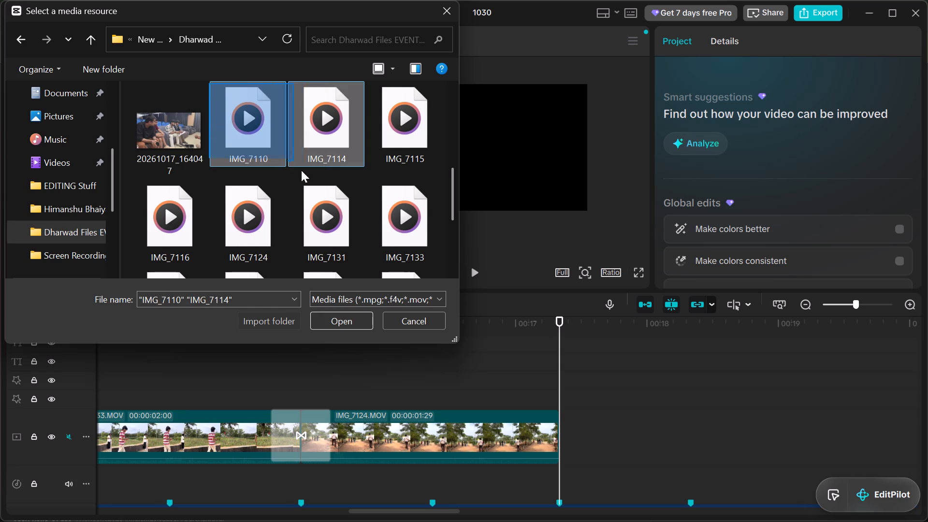
pyautogui.moveTo(301, 170); pyautogui.dragTo(408, 273)
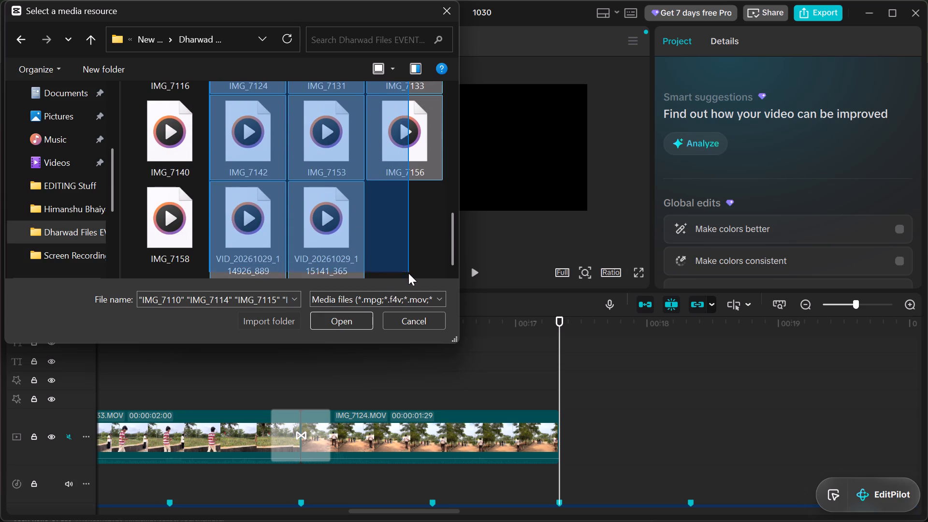
pyautogui.moveTo(408, 273); pyautogui.dragTo(409, 274)
pyautogui.click(360, 317)
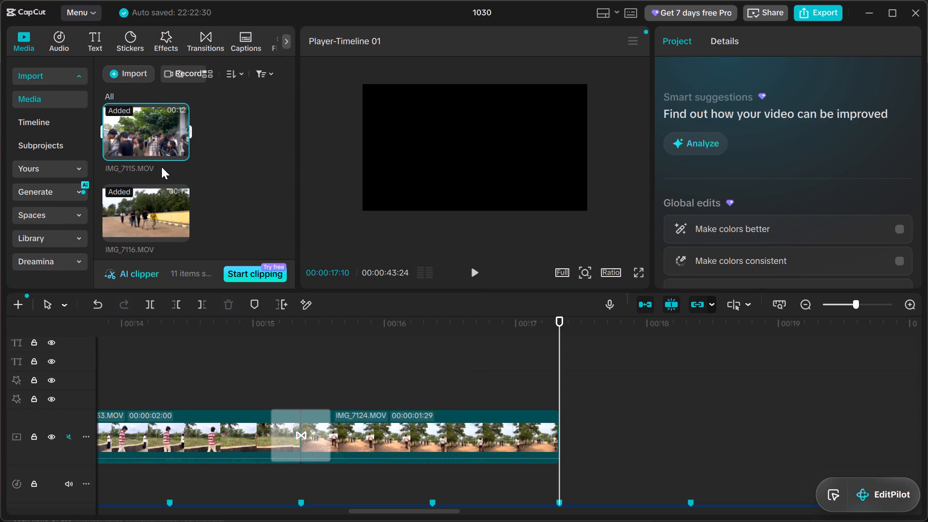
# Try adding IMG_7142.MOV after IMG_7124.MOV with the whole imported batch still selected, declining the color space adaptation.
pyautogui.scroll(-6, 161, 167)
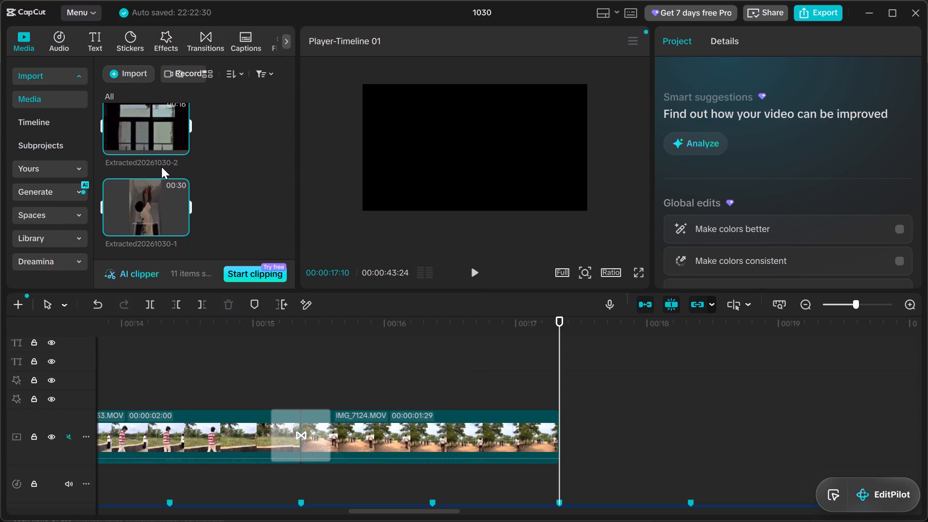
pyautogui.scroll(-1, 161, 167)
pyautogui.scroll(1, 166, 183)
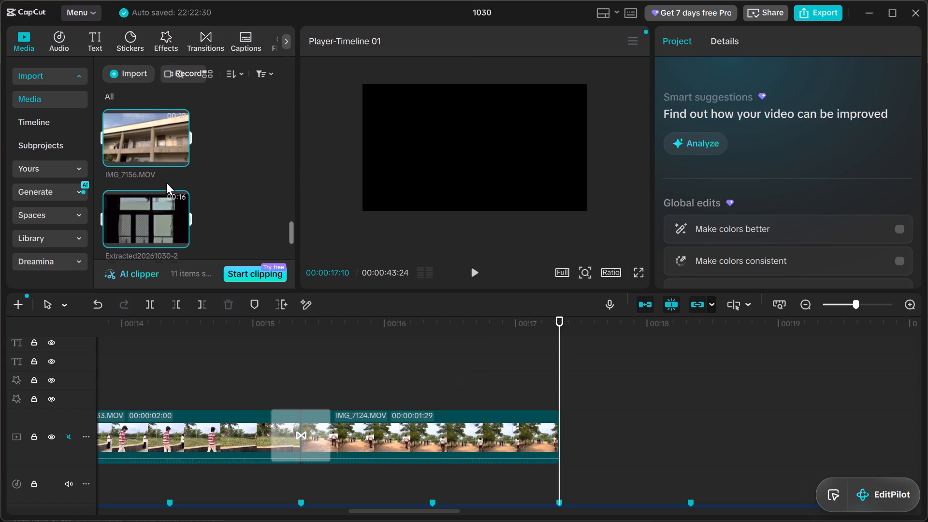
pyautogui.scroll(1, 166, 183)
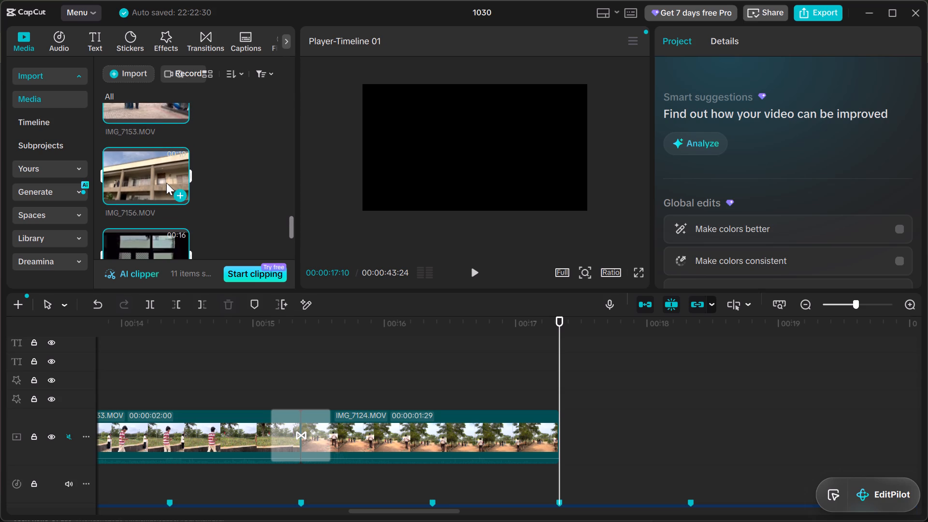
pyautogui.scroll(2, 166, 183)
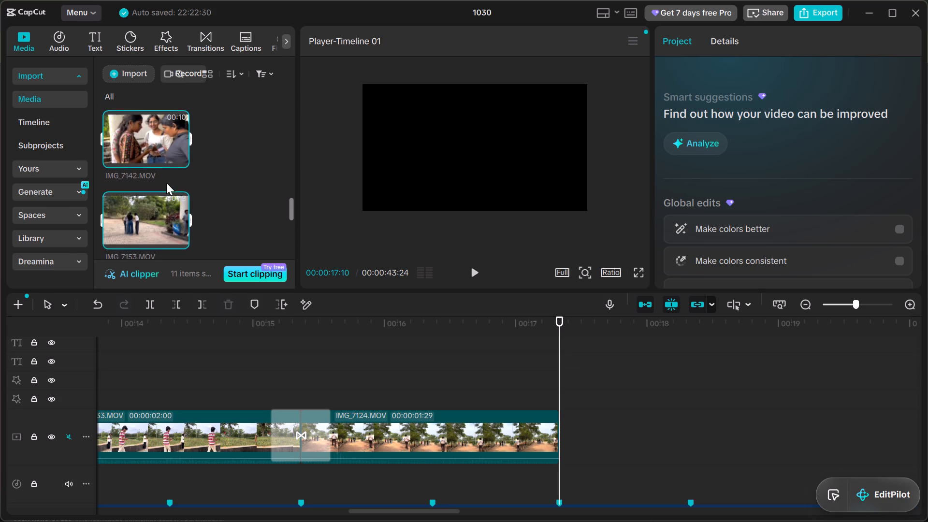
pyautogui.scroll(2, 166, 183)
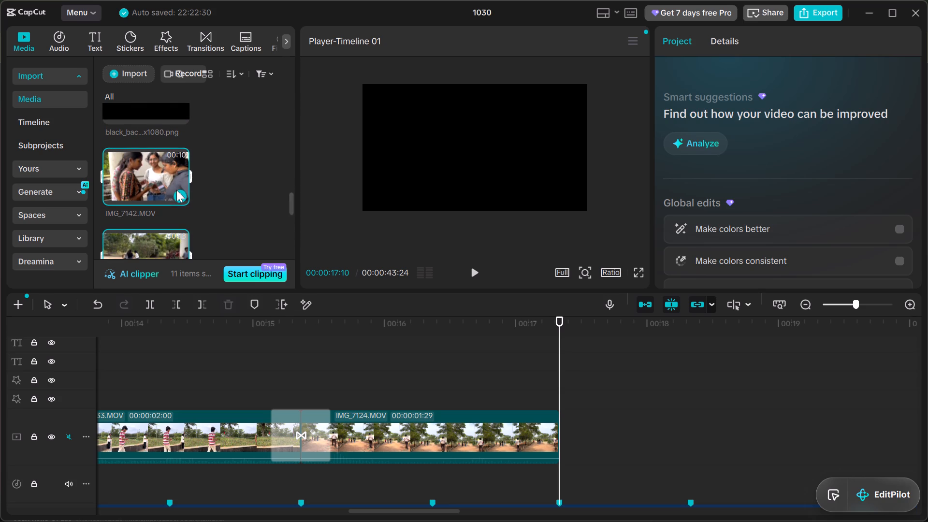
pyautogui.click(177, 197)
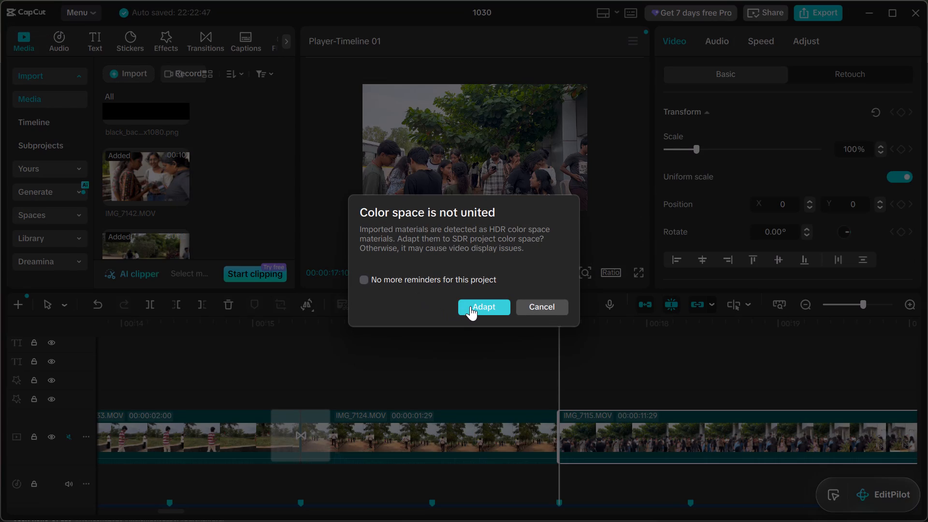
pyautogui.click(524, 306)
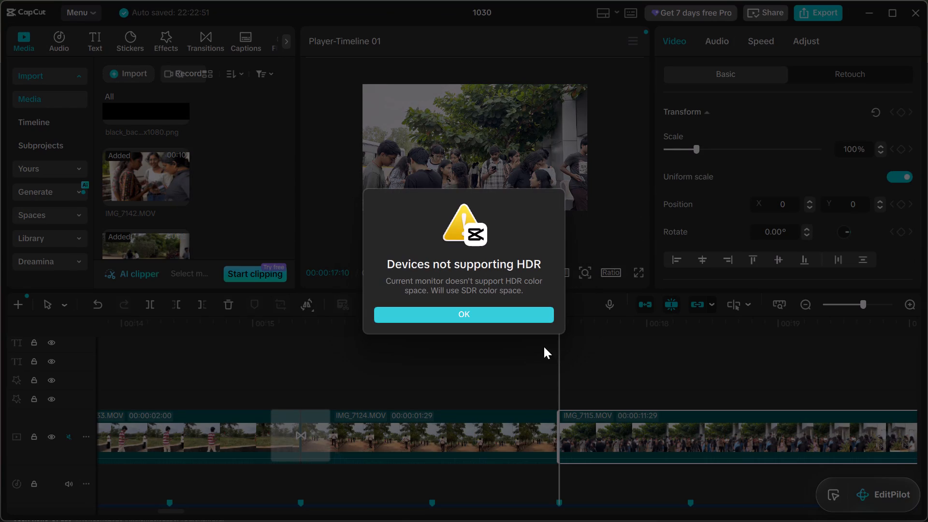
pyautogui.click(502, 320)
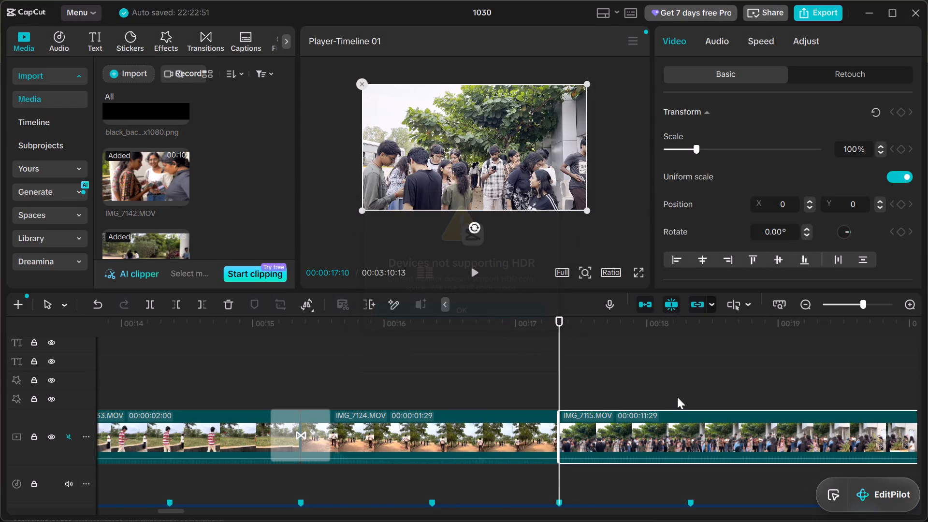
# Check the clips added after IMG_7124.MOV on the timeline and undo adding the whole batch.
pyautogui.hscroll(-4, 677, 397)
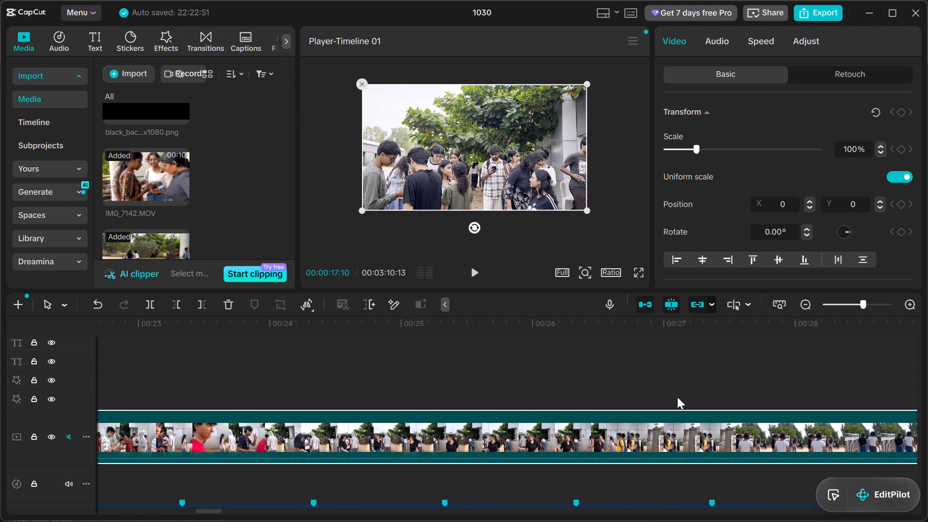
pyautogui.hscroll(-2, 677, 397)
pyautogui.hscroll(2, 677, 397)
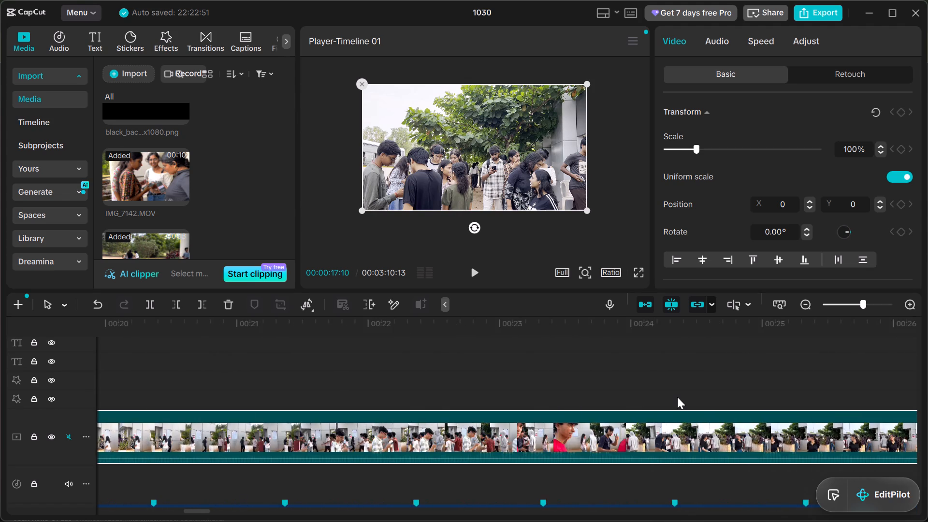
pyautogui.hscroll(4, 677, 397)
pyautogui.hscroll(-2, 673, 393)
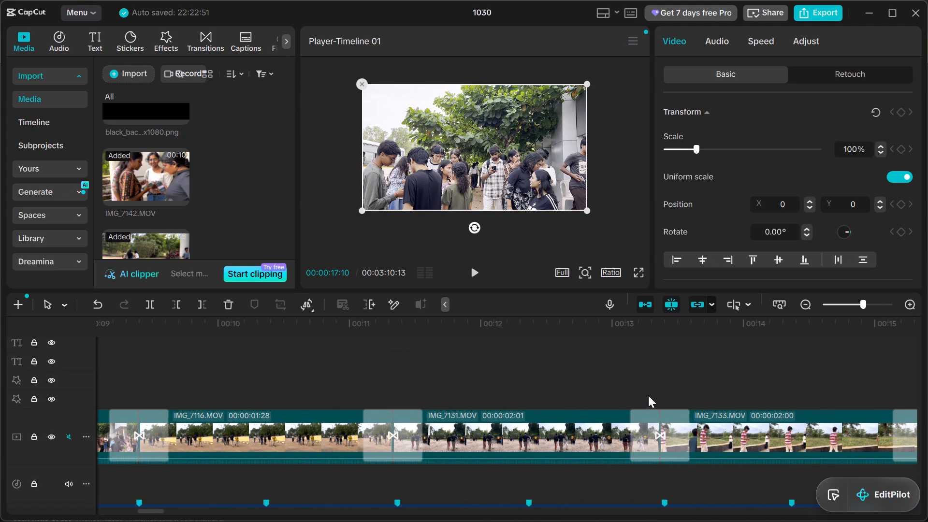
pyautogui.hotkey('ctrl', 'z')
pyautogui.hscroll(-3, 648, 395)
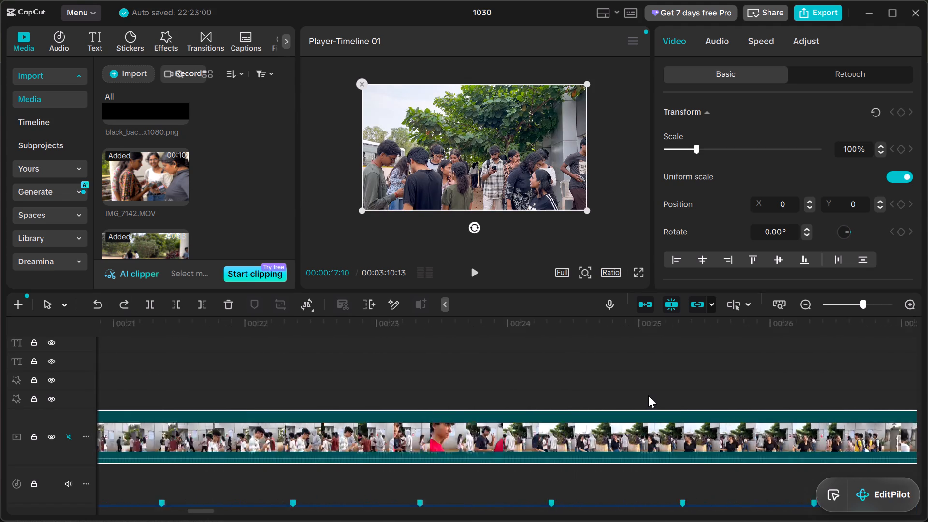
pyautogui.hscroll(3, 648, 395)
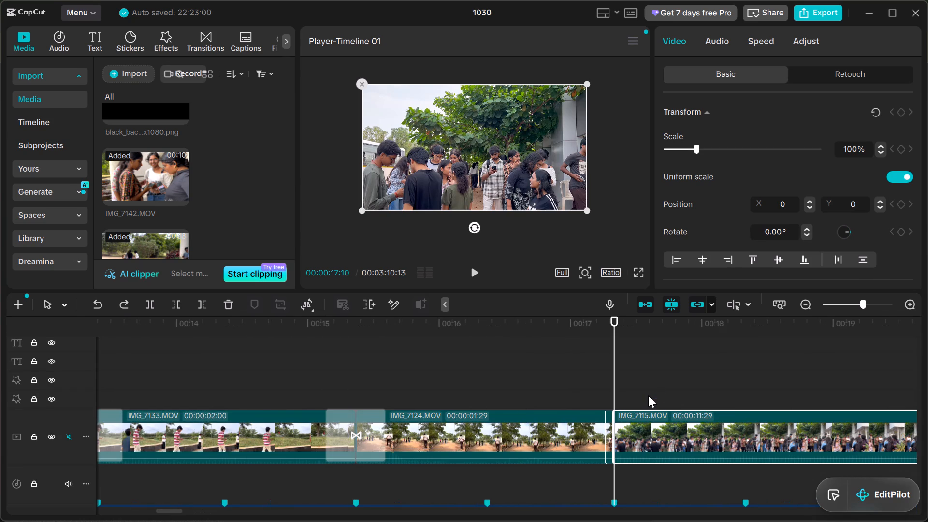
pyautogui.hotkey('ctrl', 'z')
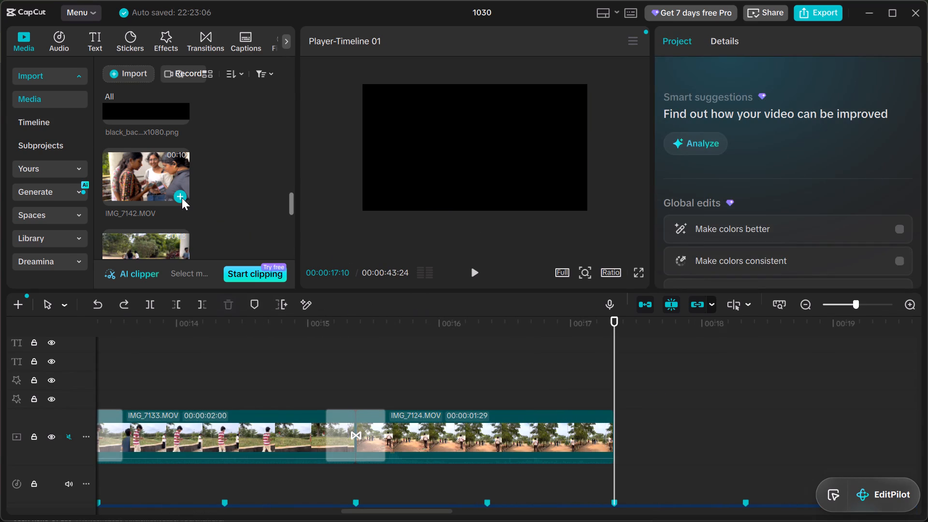
# Add only IMG_7142.MOV to the timeline directly after IMG_7124.MOV, accepting the SDR color space.
pyautogui.click(182, 197)
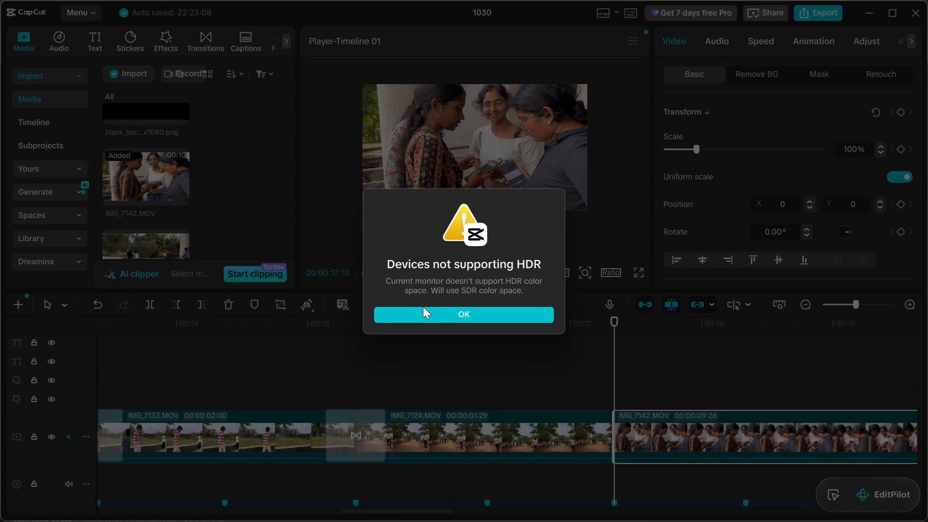
pyautogui.click(423, 306)
pyautogui.click(426, 313)
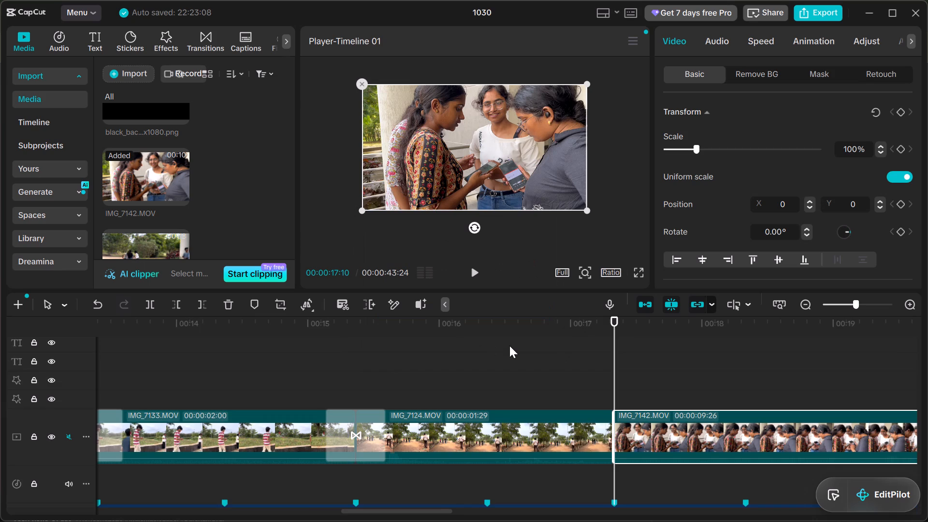
# Play back IMG_7142.MOV from its start to about 23 seconds on the timeline.
pyautogui.hscroll(-1, 509, 346)
pyautogui.press('space')
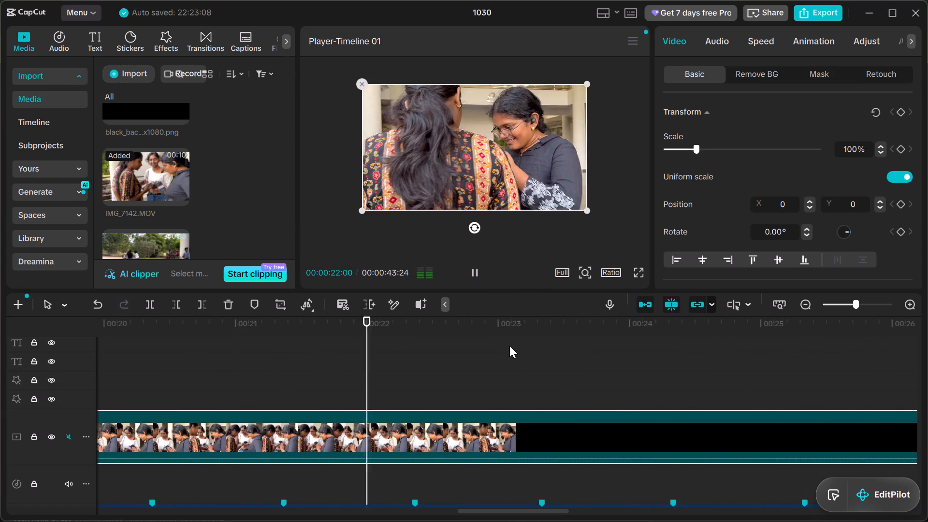
pyautogui.press('space')
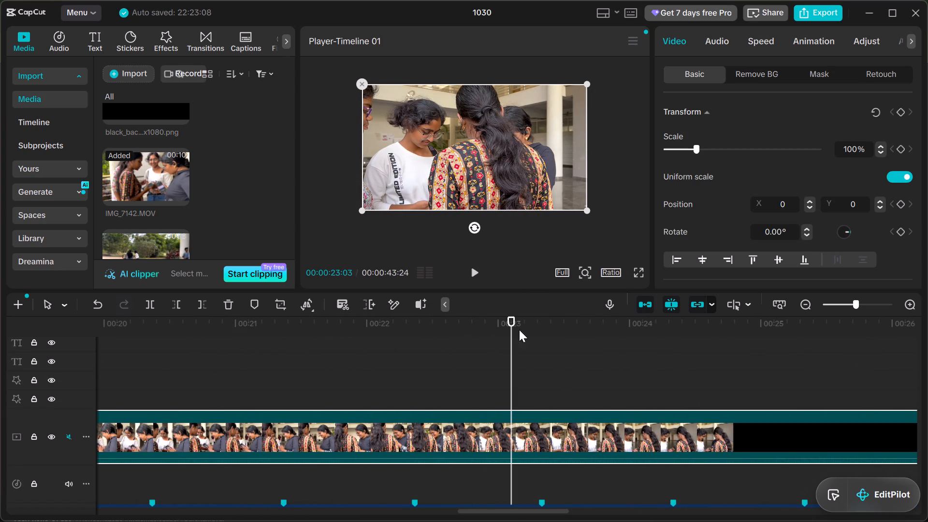
# Trim away the beginning of IMG_7142.MOV on the timeline up to 00:00:21:29.
pyautogui.doubleClick(363, 360)
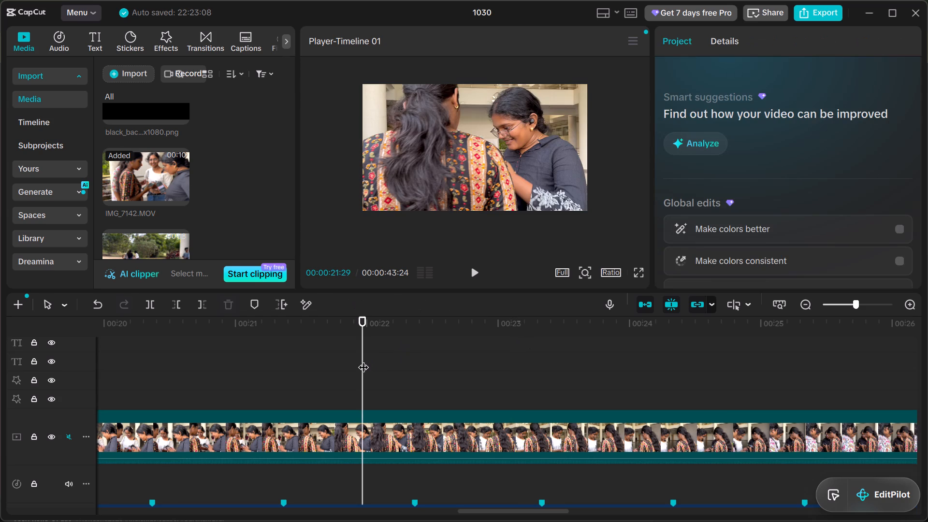
pyautogui.click(368, 420)
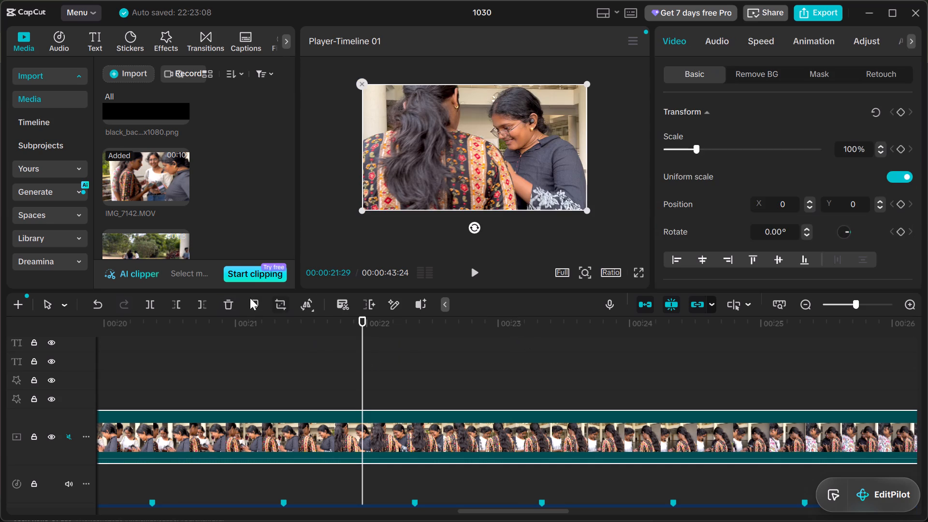
pyautogui.click(173, 303)
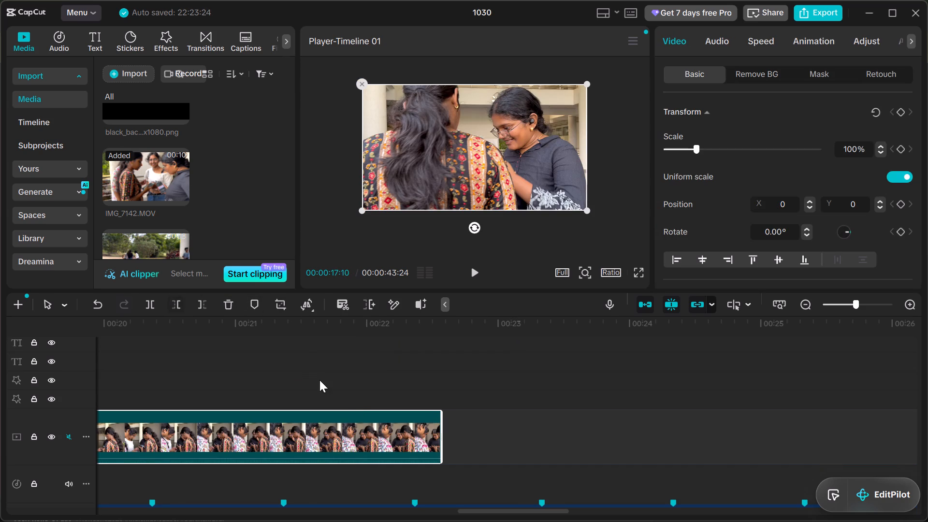
# Play back the shortened IMG_7142.MOV and trim off its end at the beat marker at 00:00:19:10, keeping two seconds.
pyautogui.hscroll(1, 351, 392)
pyautogui.press('space')
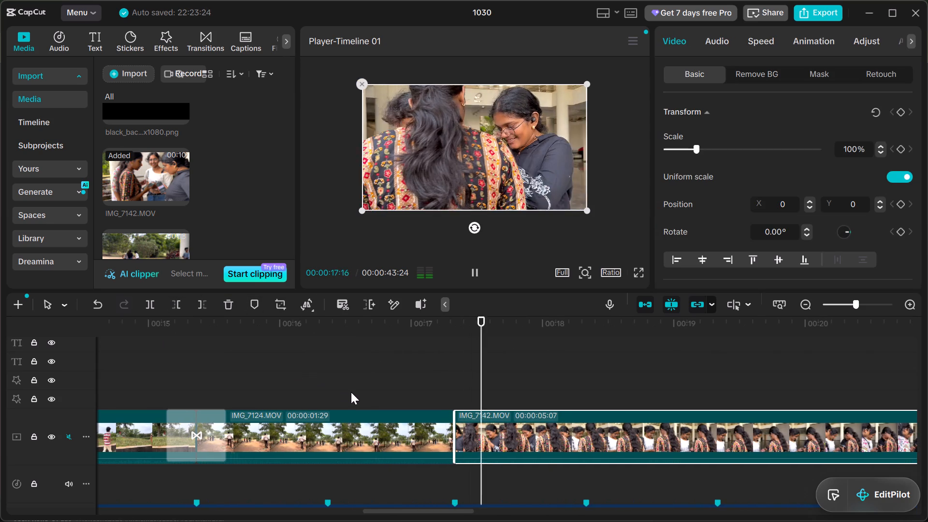
pyautogui.press('space')
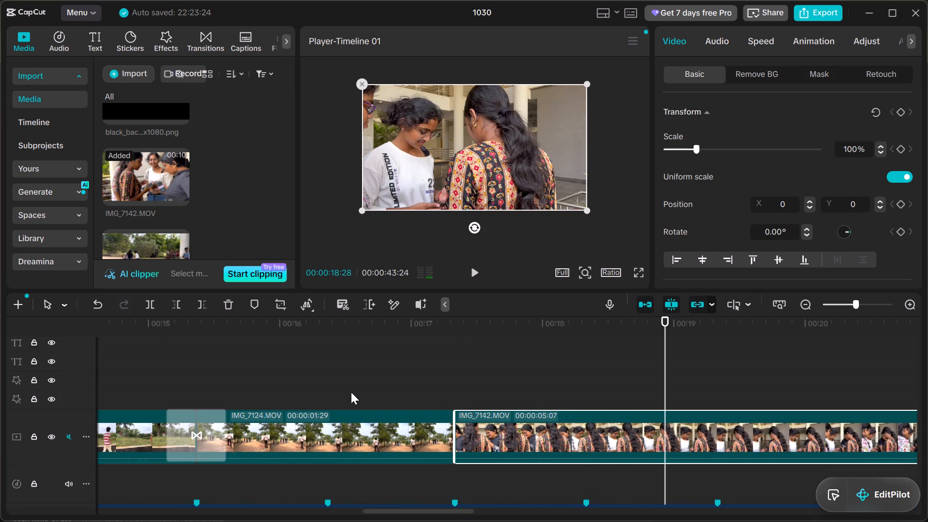
pyautogui.press('space')
pyautogui.press('space')
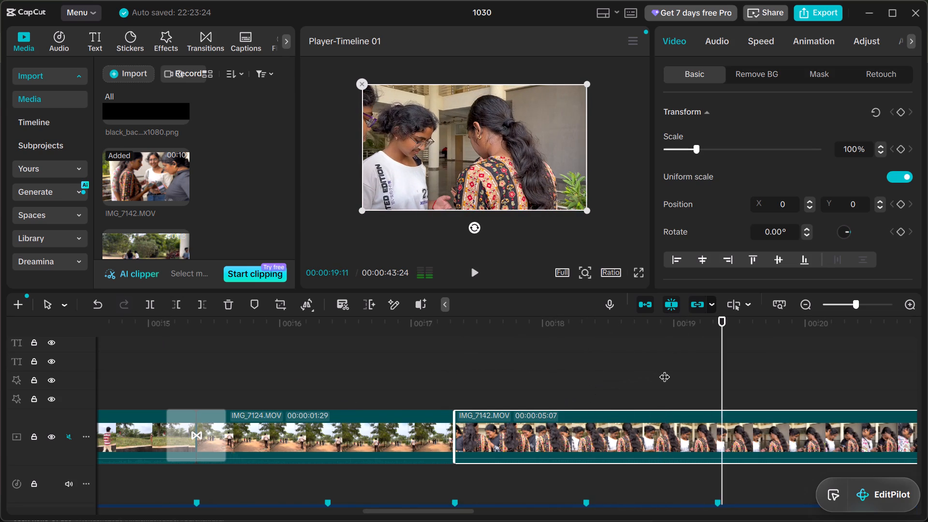
pyautogui.doubleClick(713, 369)
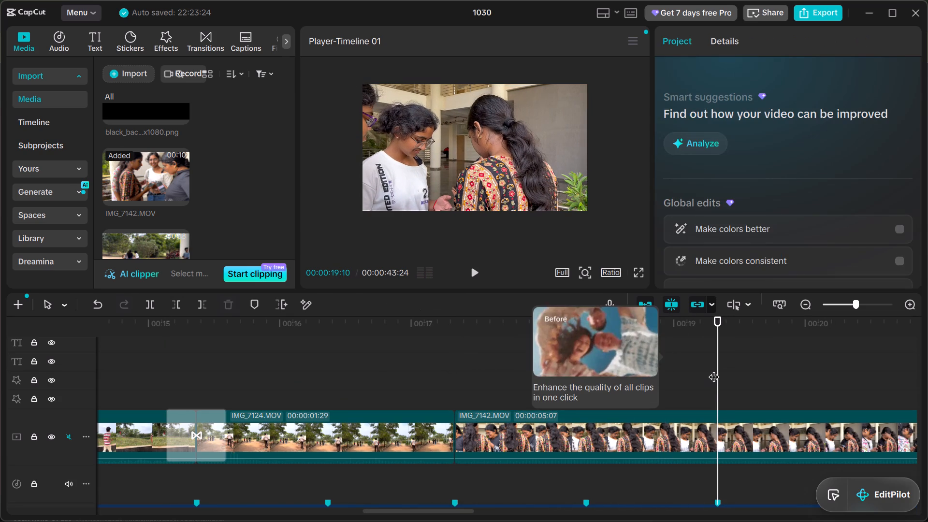
pyautogui.click(720, 420)
pyautogui.click(195, 305)
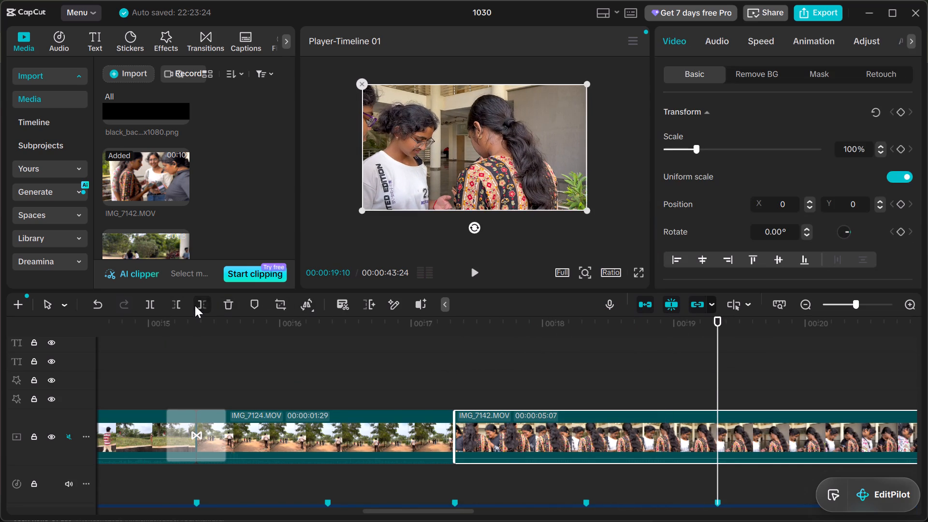
pyautogui.press('space')
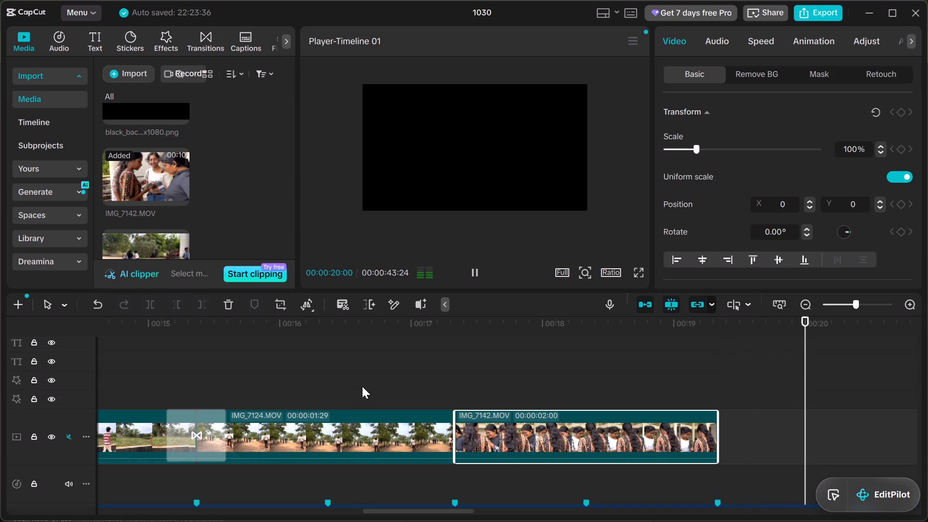
pyautogui.click(362, 386)
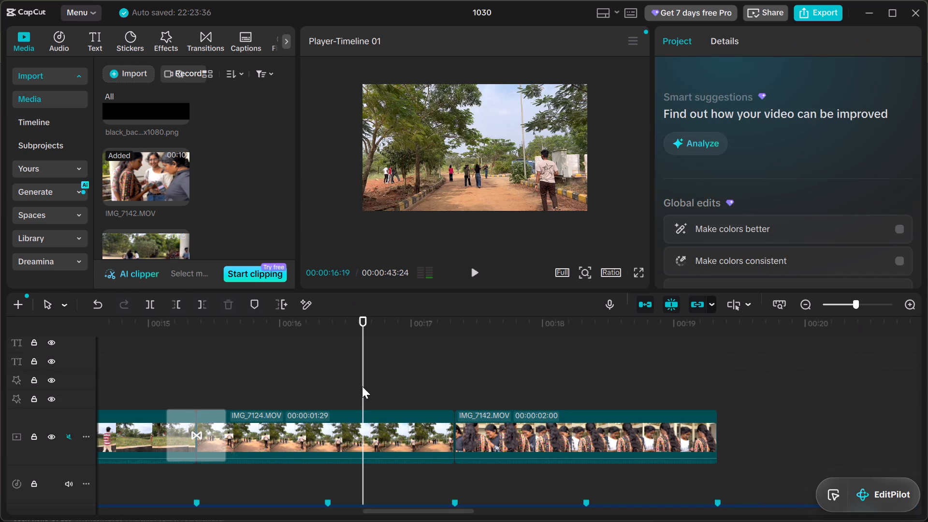
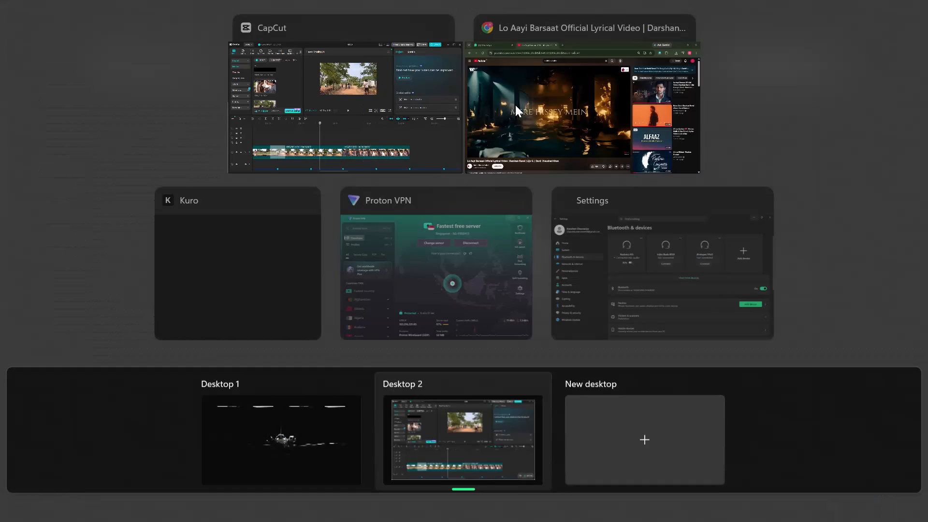
# Switch to Chrome to resume the paused Lo Aayi Barsaat lyrical video on YouTube, and return to the CapCut project.
pyautogui.click(542, 89)
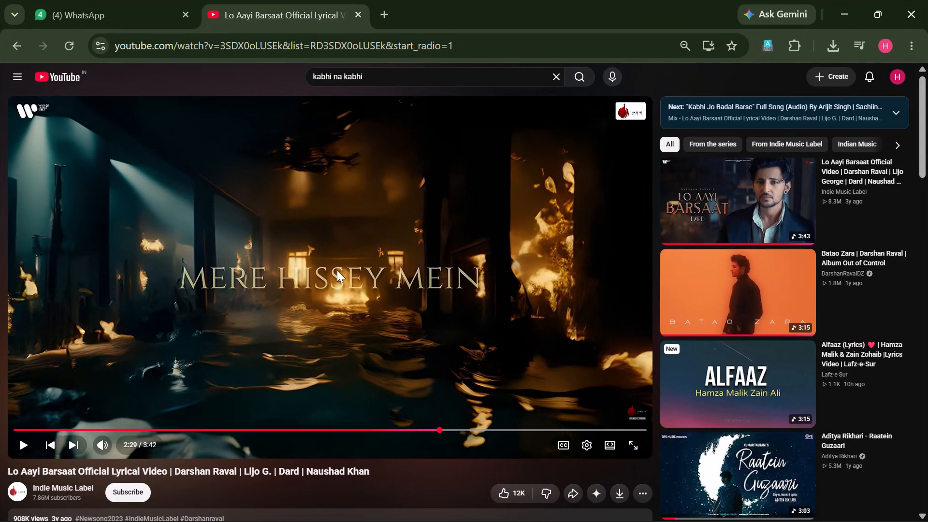
pyautogui.click(337, 270)
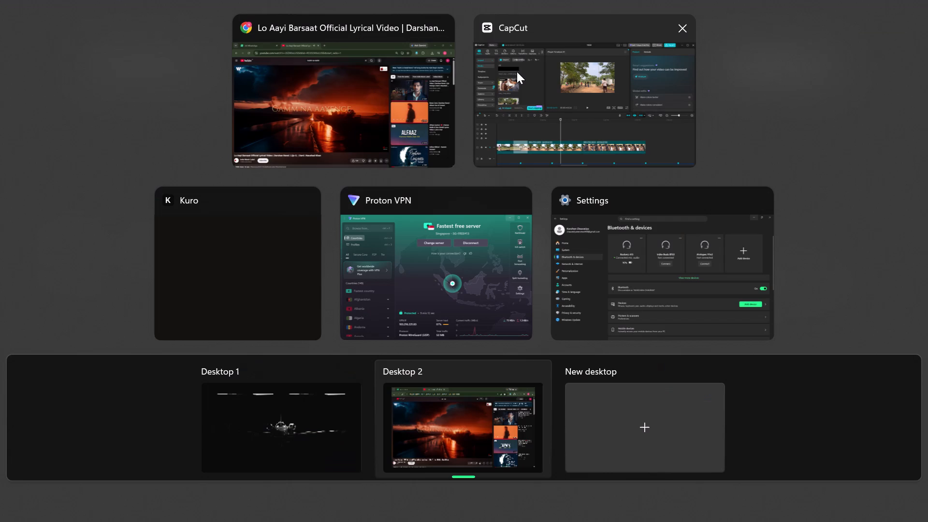
pyautogui.click(517, 72)
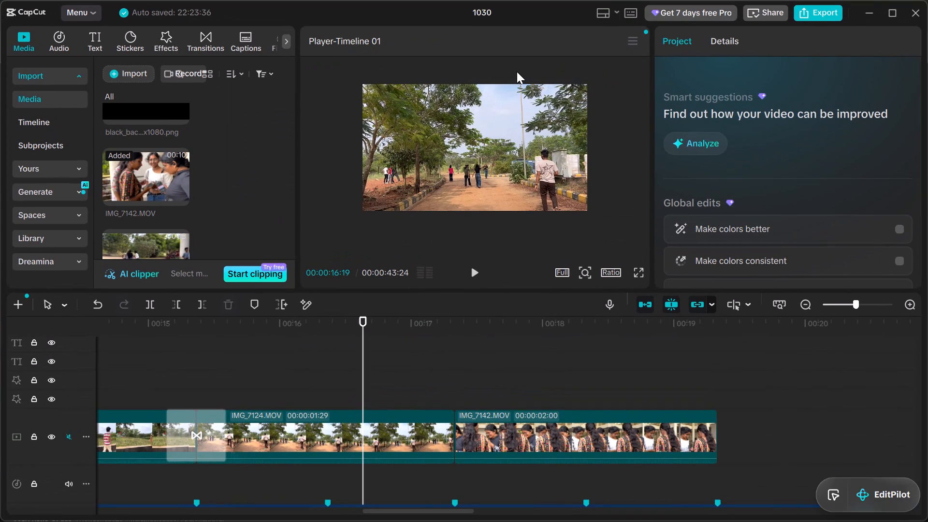
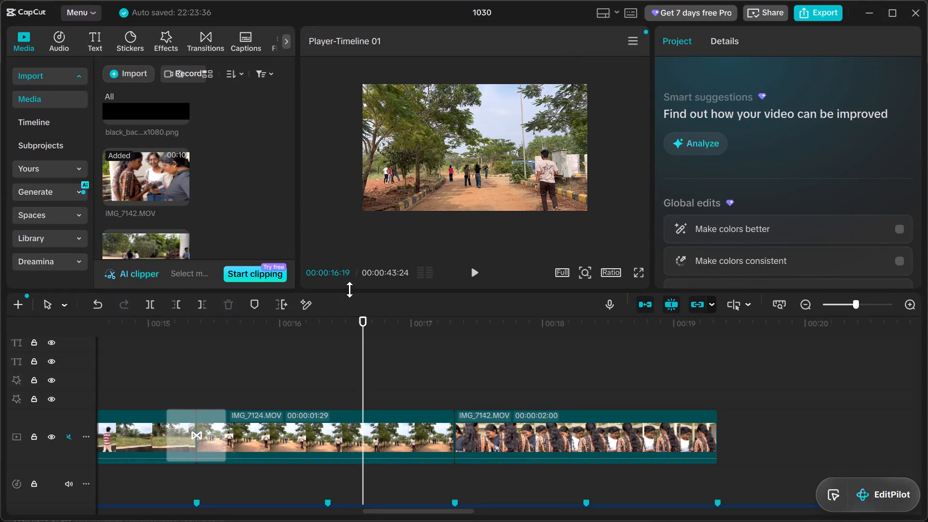
# Play the timeline from the very beginning to review the edit.
pyautogui.hscroll(6, 328, 416)
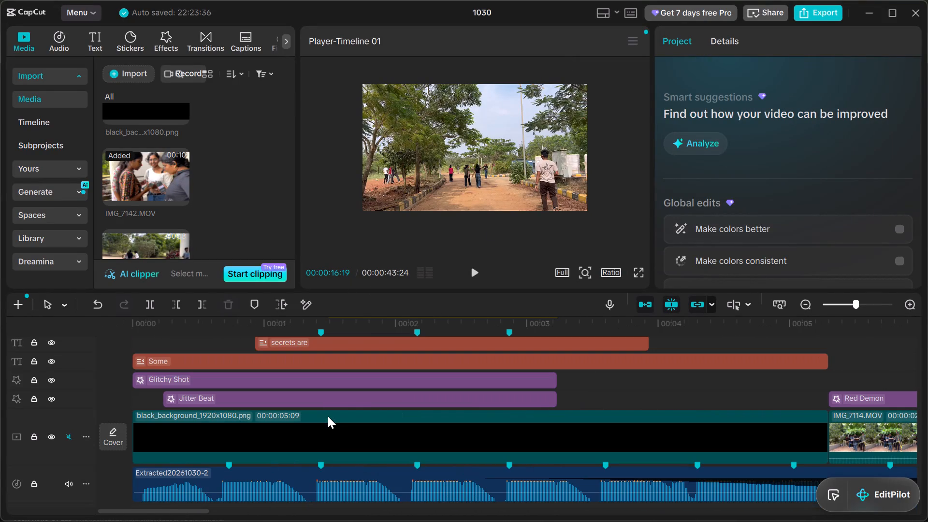
pyautogui.doubleClick(117, 390)
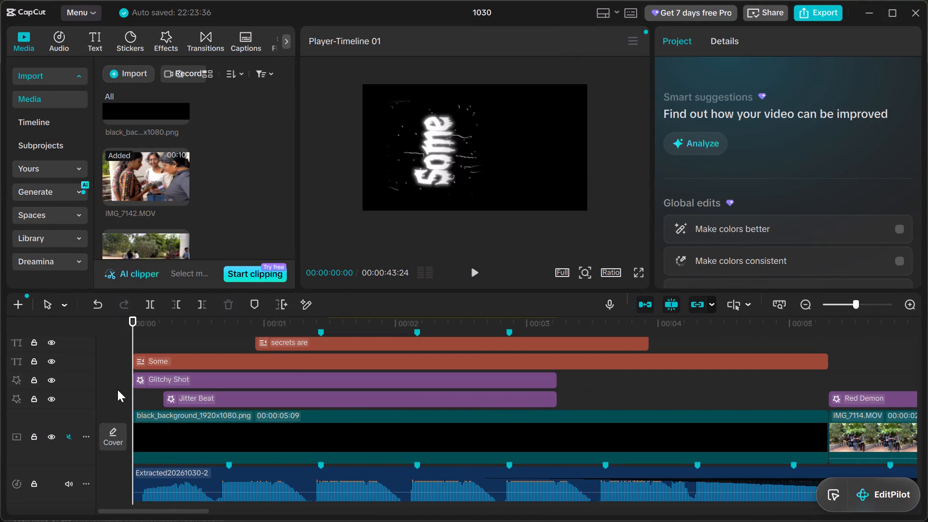
pyautogui.press('space')
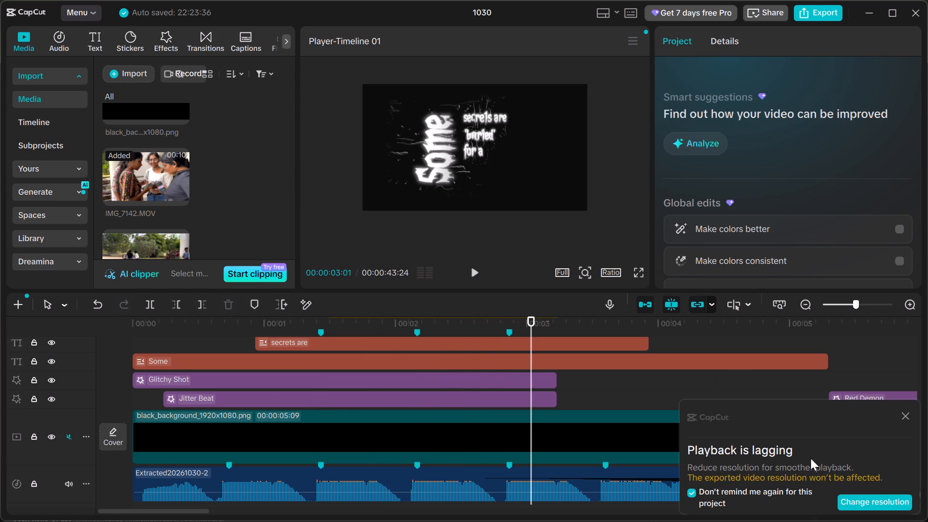
# Change the preview playback resolution to Low quality.
pyautogui.click(862, 498)
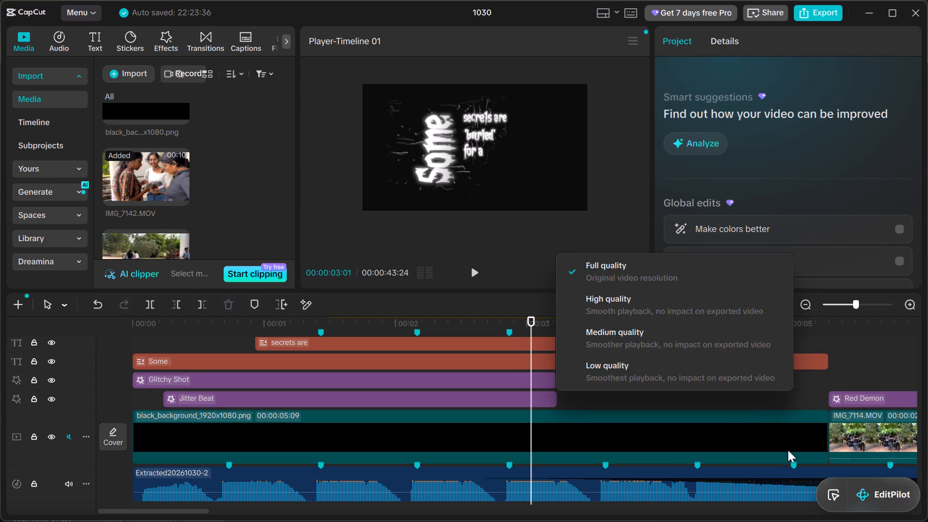
pyautogui.click(645, 375)
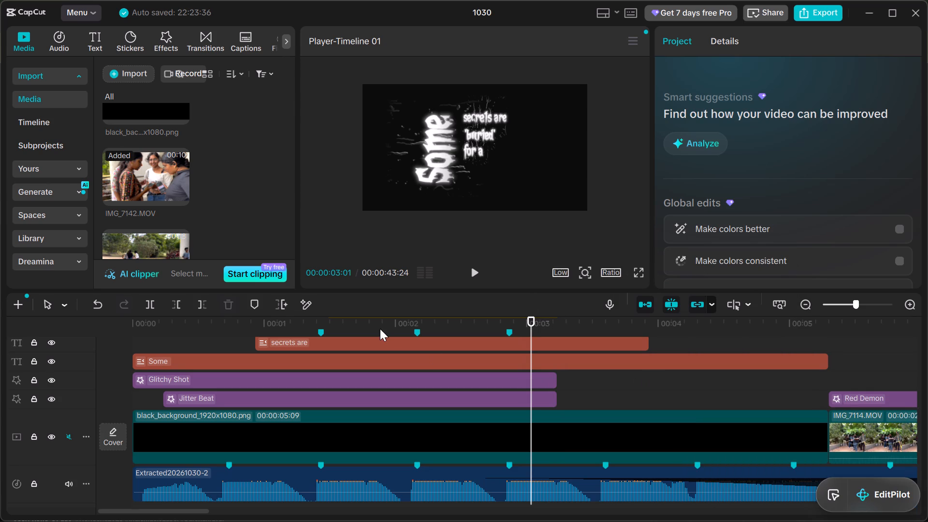
# Play the timeline again from the start through to the IMG_7142.MOV clip to review the edit.
pyautogui.doubleClick(120, 367)
pyautogui.press('space')
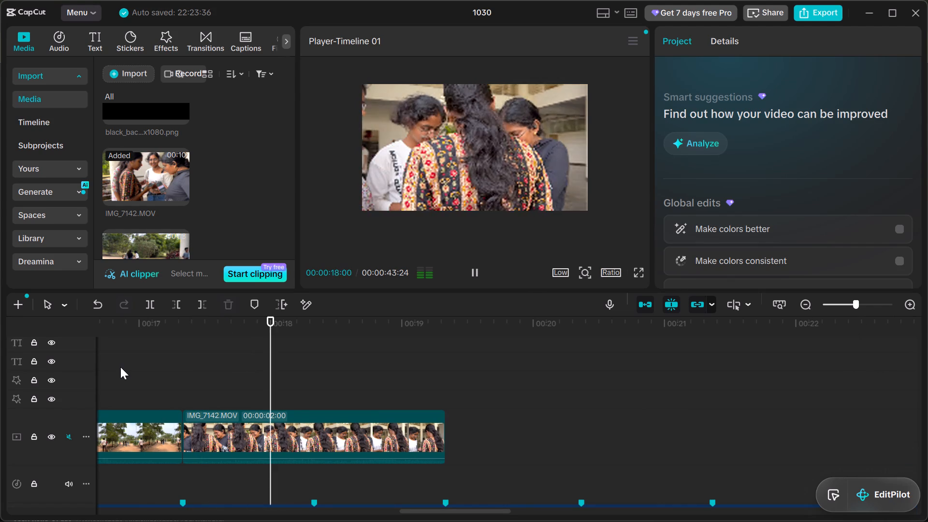
pyautogui.press('space')
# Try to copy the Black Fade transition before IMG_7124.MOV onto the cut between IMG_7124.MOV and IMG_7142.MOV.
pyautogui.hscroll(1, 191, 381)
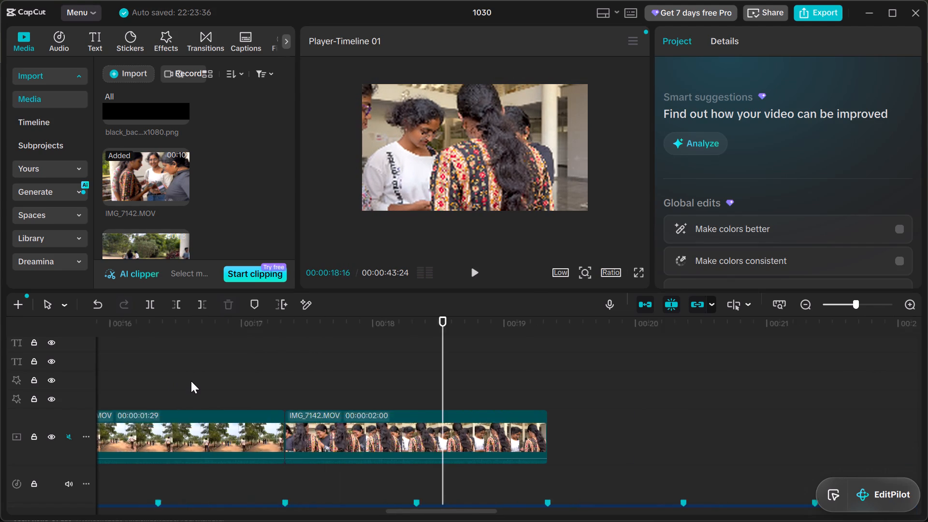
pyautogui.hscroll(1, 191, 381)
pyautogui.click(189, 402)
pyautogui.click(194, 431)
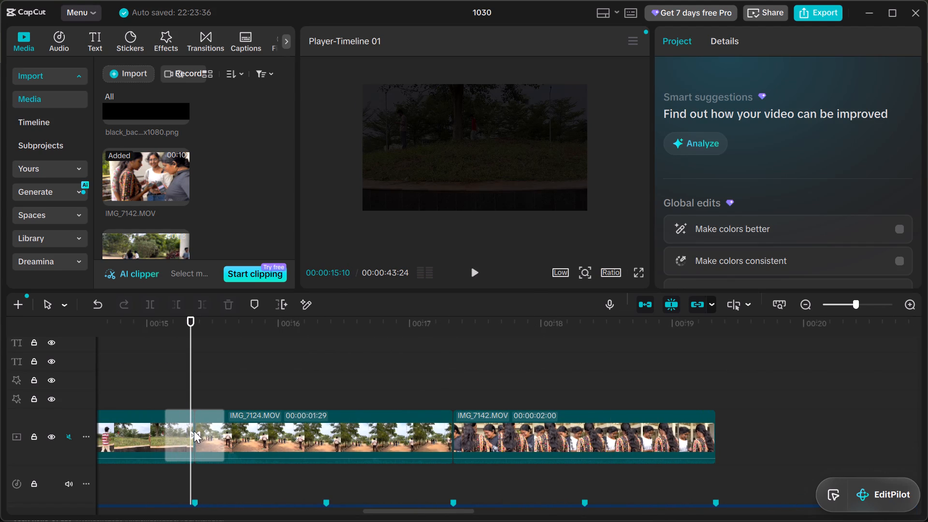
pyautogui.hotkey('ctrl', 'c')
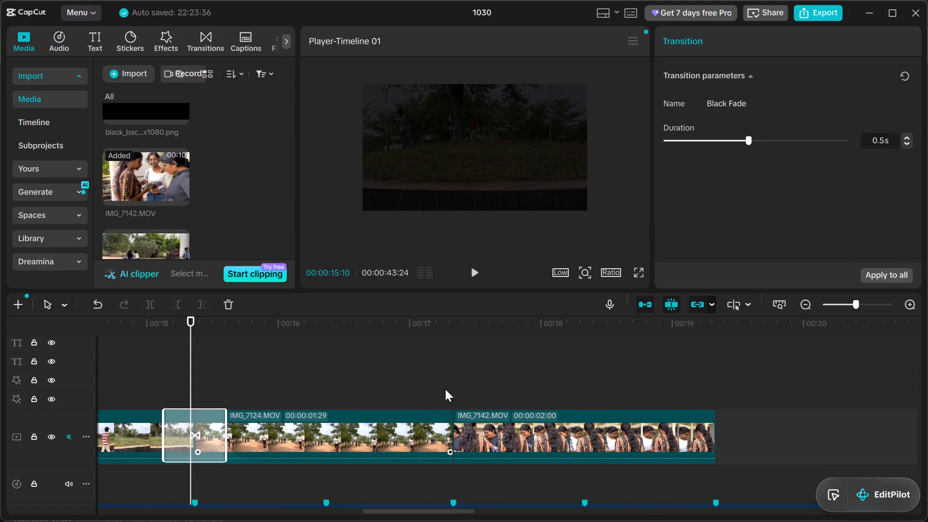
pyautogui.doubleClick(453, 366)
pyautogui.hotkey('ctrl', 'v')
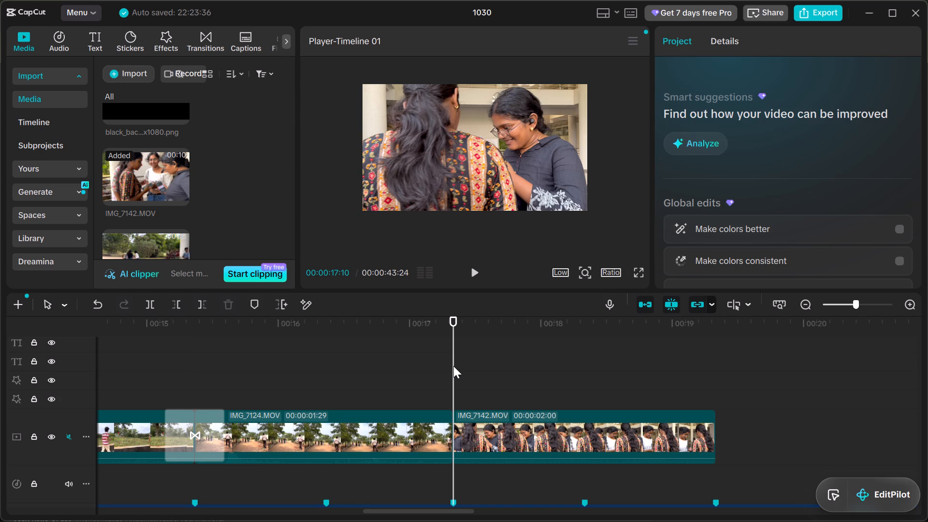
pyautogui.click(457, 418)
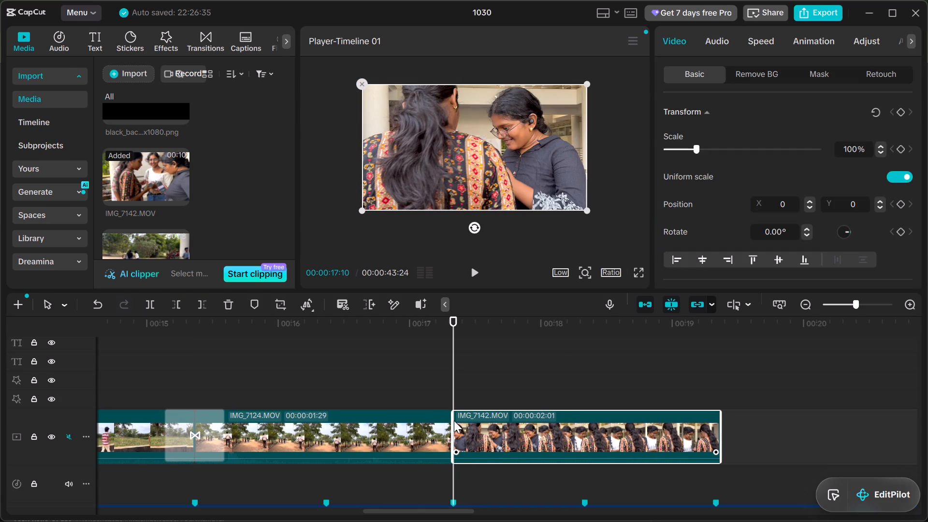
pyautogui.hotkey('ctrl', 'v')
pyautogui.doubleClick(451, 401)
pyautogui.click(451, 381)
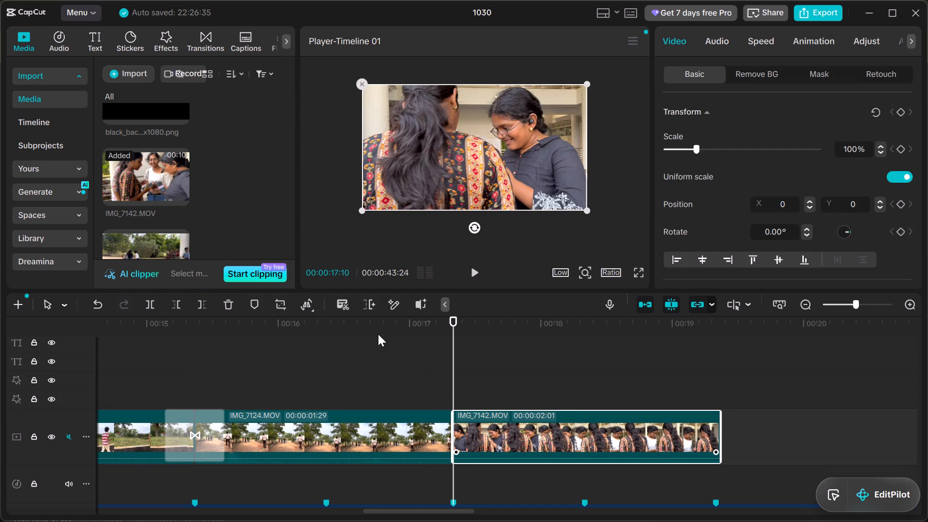
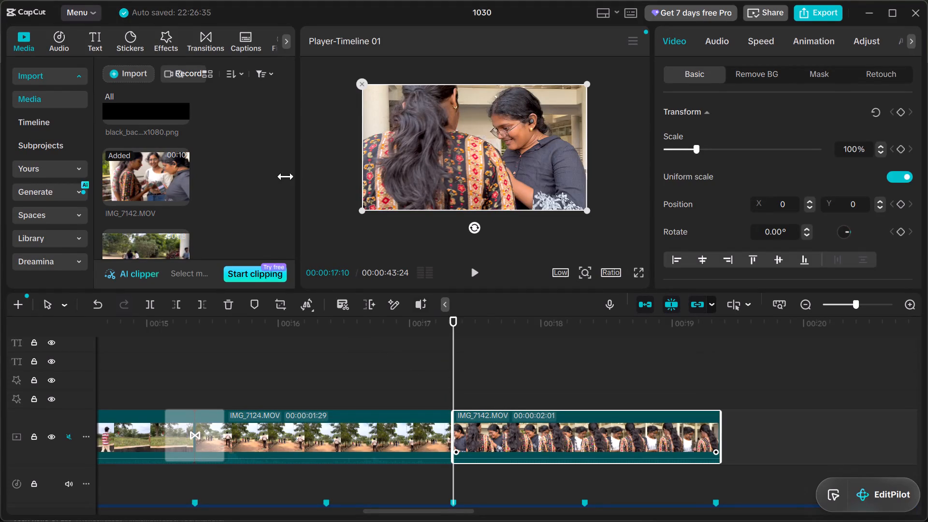
# Search the transitions for black fade and add Black Fade at the cut between IMG_7124.MOV and IMG_7142.MOV.
pyautogui.click(215, 40)
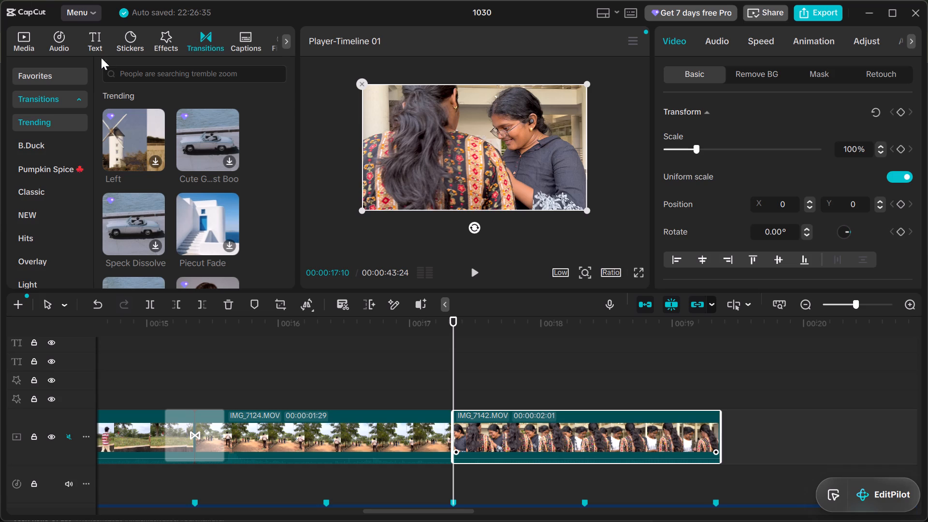
pyautogui.click(171, 70)
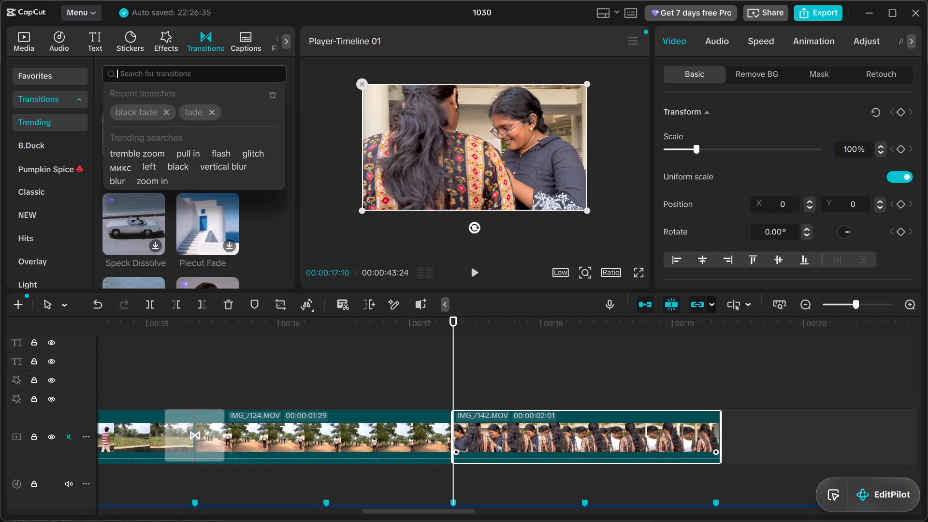
pyautogui.write('bk')
pyautogui.press('BackSpace')
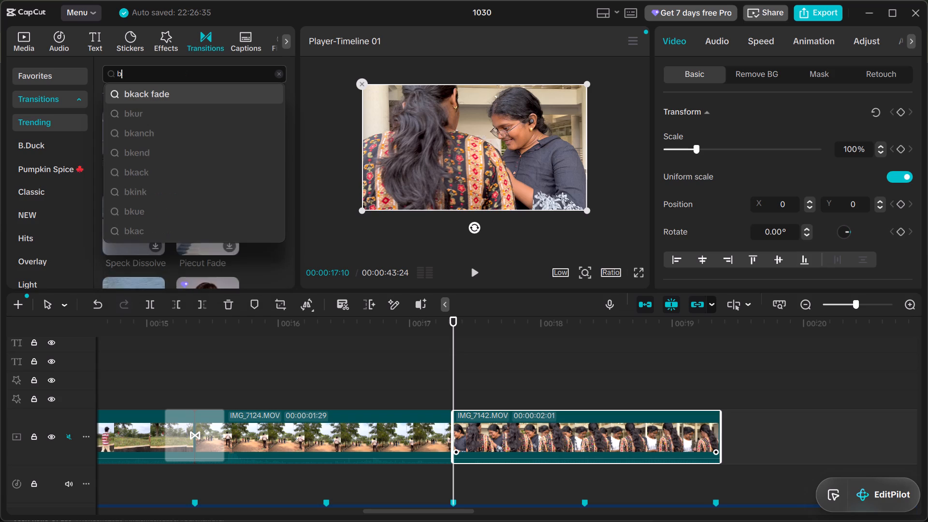
pyautogui.write('lack fade')
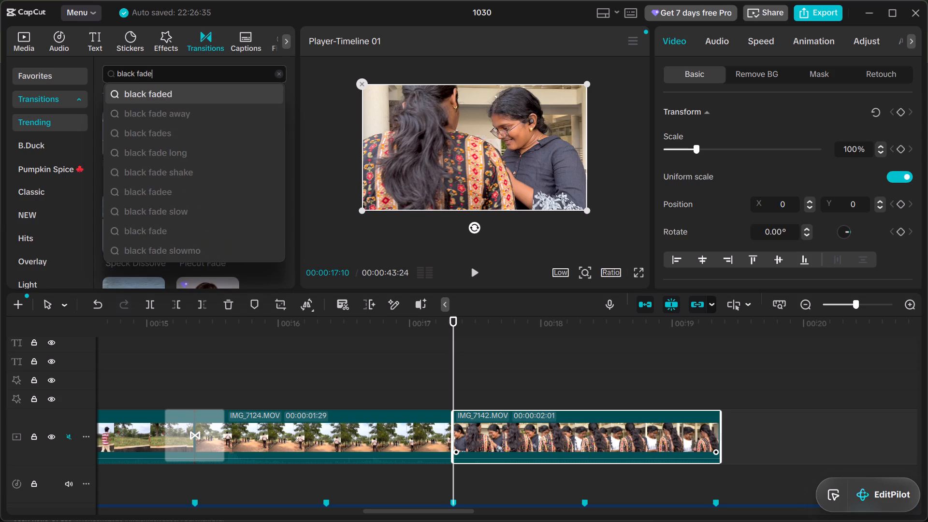
pyautogui.press('Return')
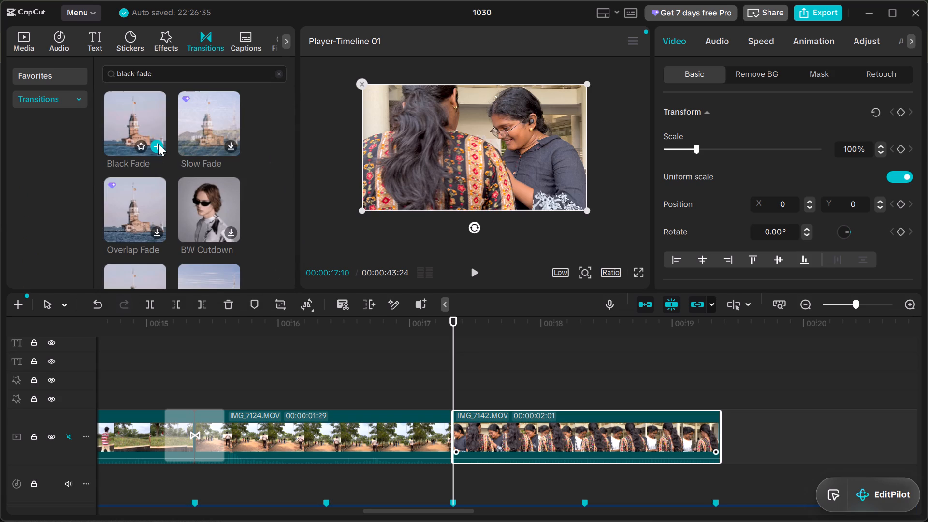
pyautogui.click(158, 144)
# Play the timeline from the middle of IMG_7124.MOV into IMG_7142.MOV to review the new Black Fade transition.
pyautogui.doubleClick(316, 372)
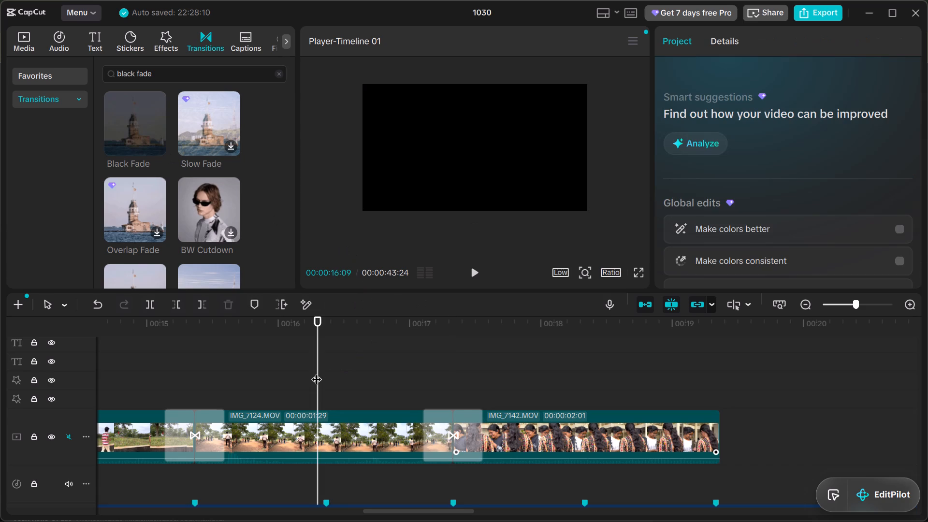
pyautogui.press('space')
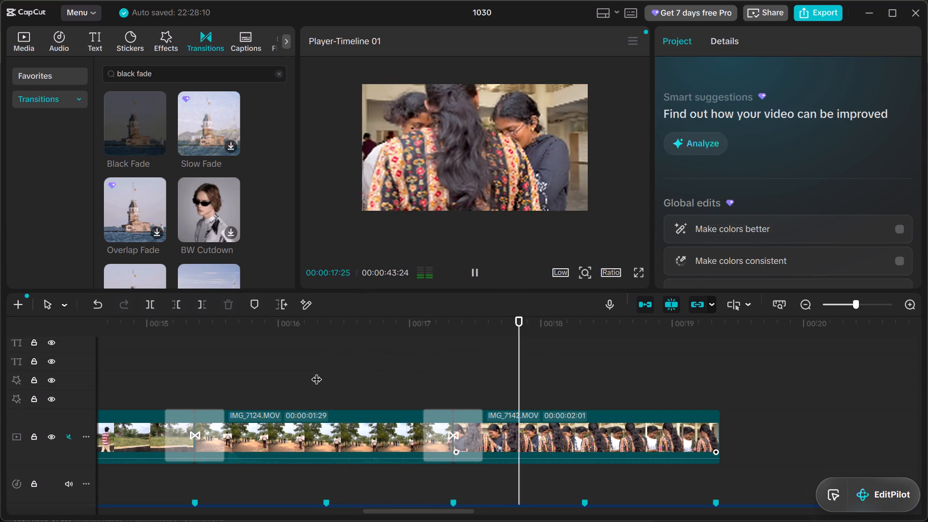
pyautogui.press('space')
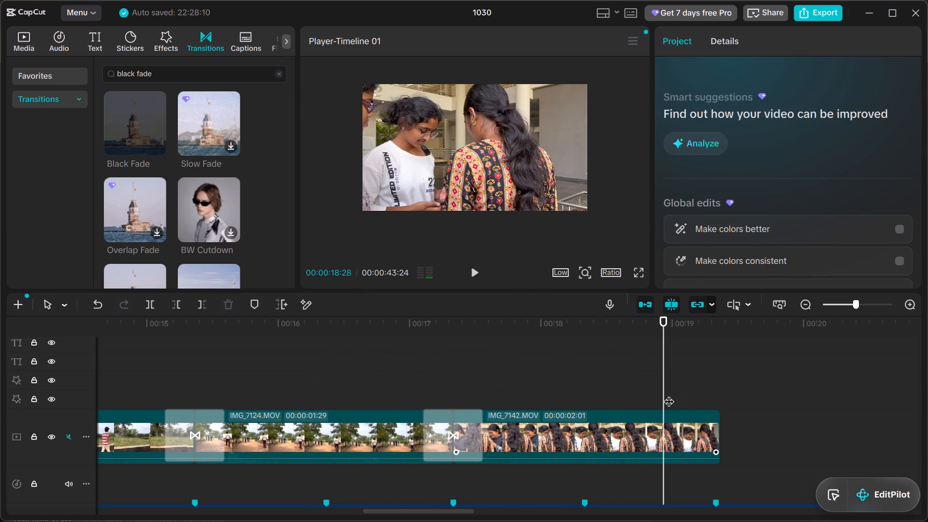
# Place the playhead at the end of IMG_7142.MOV and add IMG_7156.MOV from the imported media after it.
pyautogui.hscroll(-1, 735, 377)
pyautogui.click(617, 379)
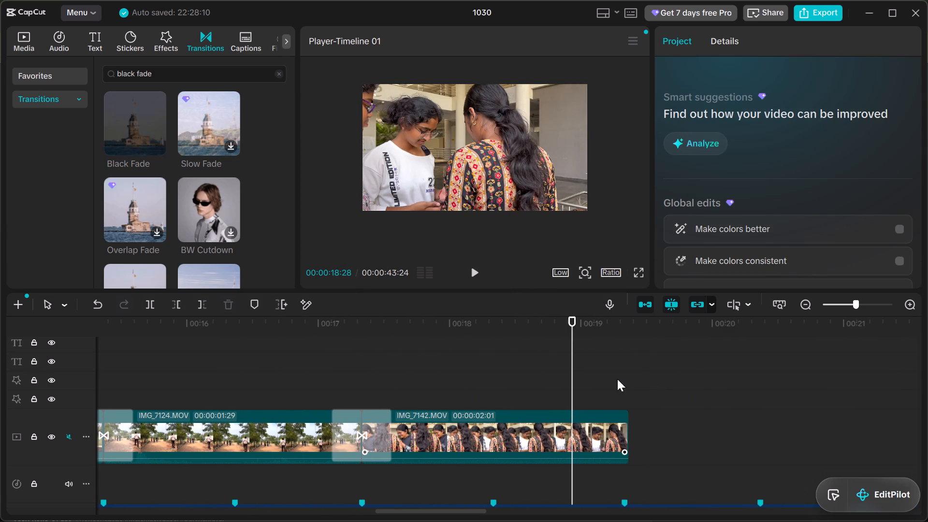
pyautogui.doubleClick(628, 378)
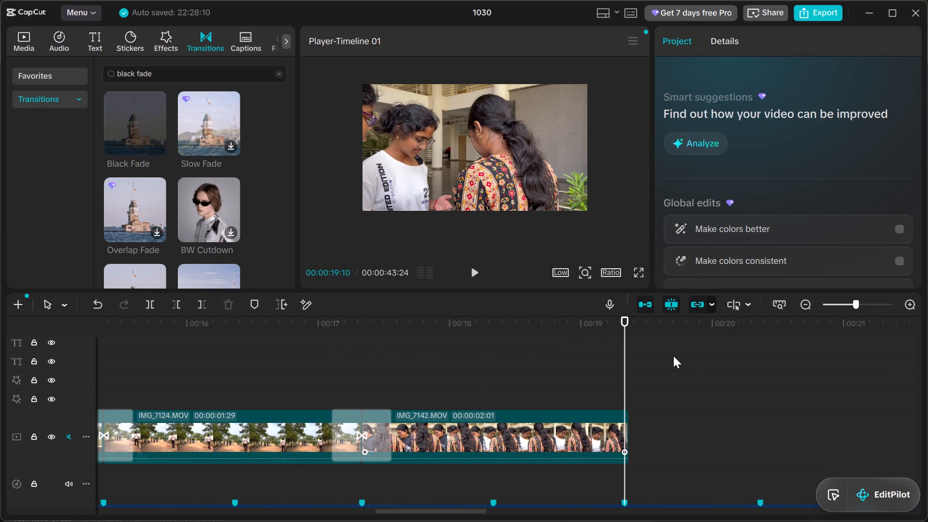
pyautogui.click(673, 355)
pyautogui.doubleClick(615, 353)
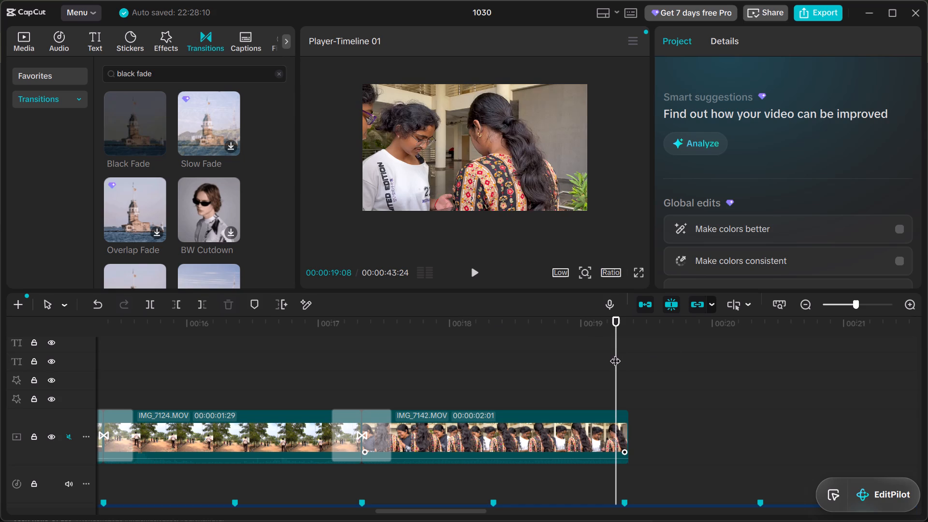
pyautogui.doubleClick(634, 351)
pyautogui.doubleClick(624, 342)
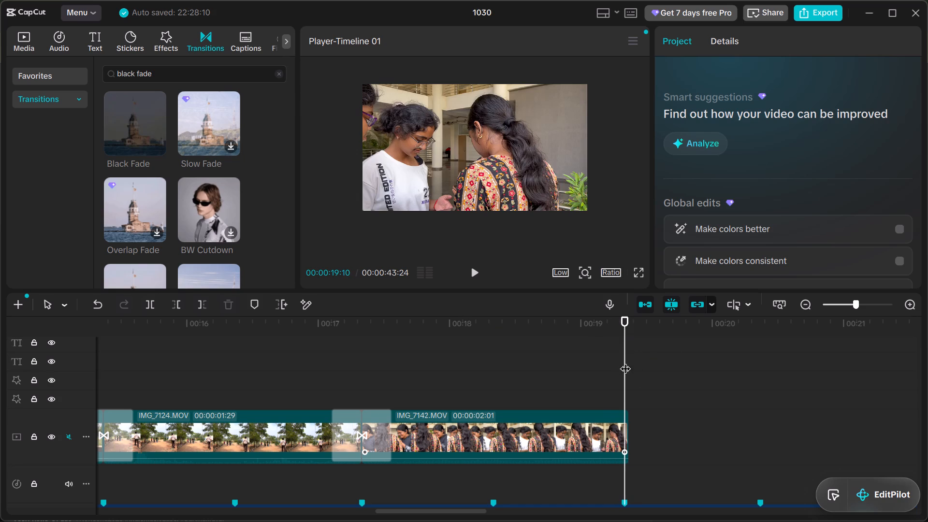
pyautogui.doubleClick(628, 318)
pyautogui.doubleClick(631, 403)
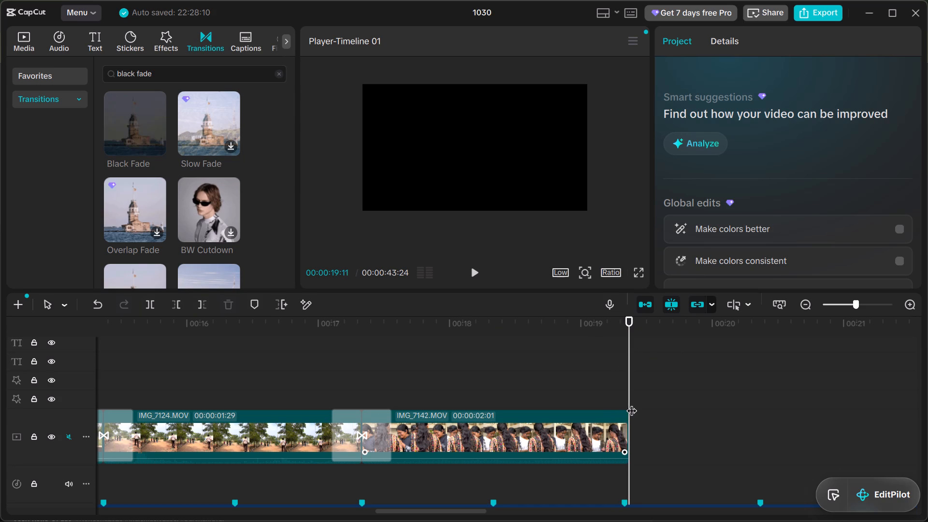
pyautogui.click(31, 33)
pyautogui.scroll(-1, 196, 203)
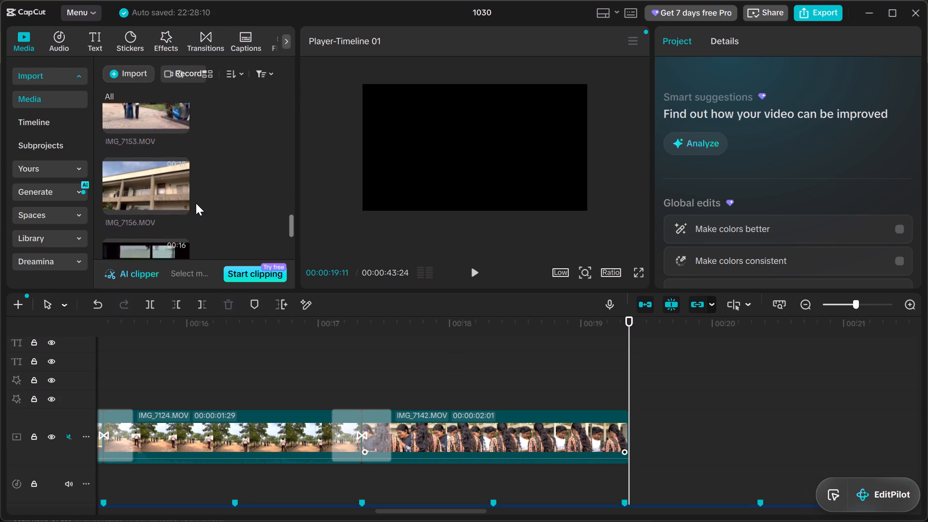
pyautogui.scroll(-1, 196, 203)
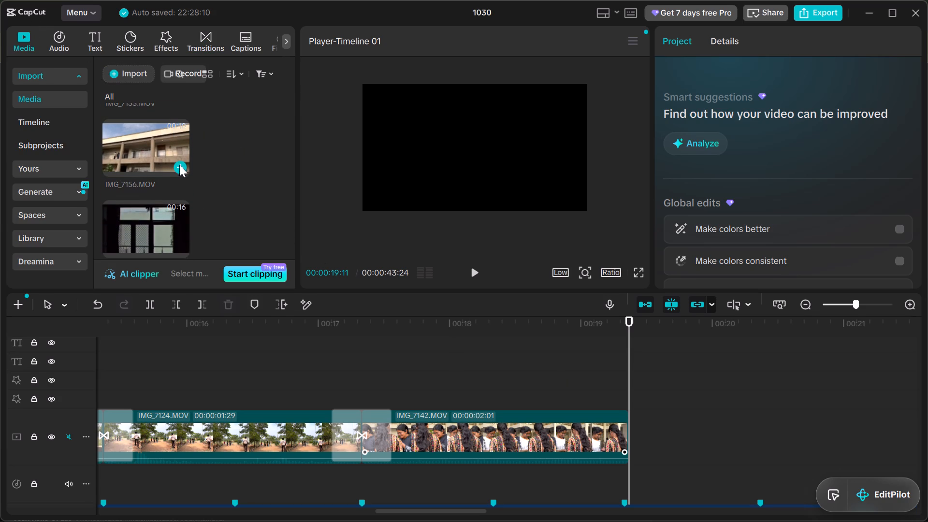
pyautogui.click(180, 169)
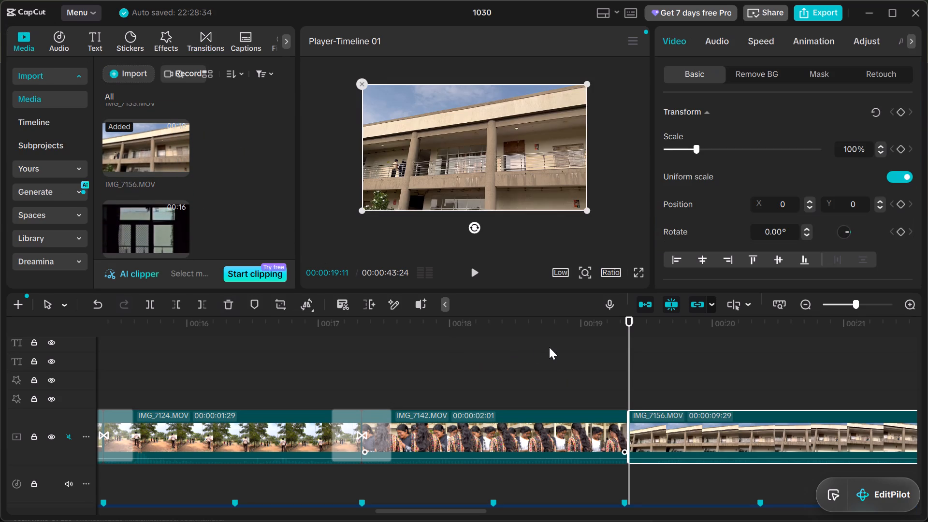
# Preview IMG_7156.MOV and trim off everything after the beat marker at 00:00:21:11.
pyautogui.press('space')
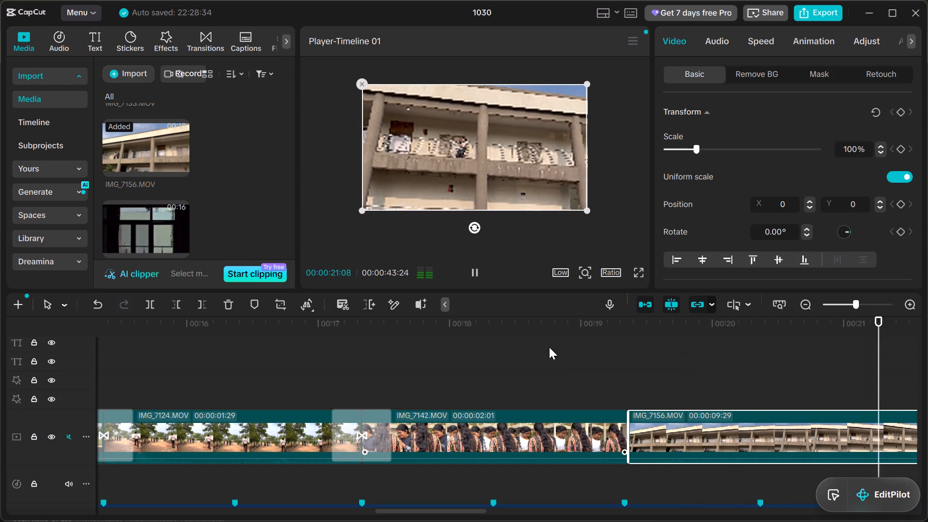
pyautogui.press('space')
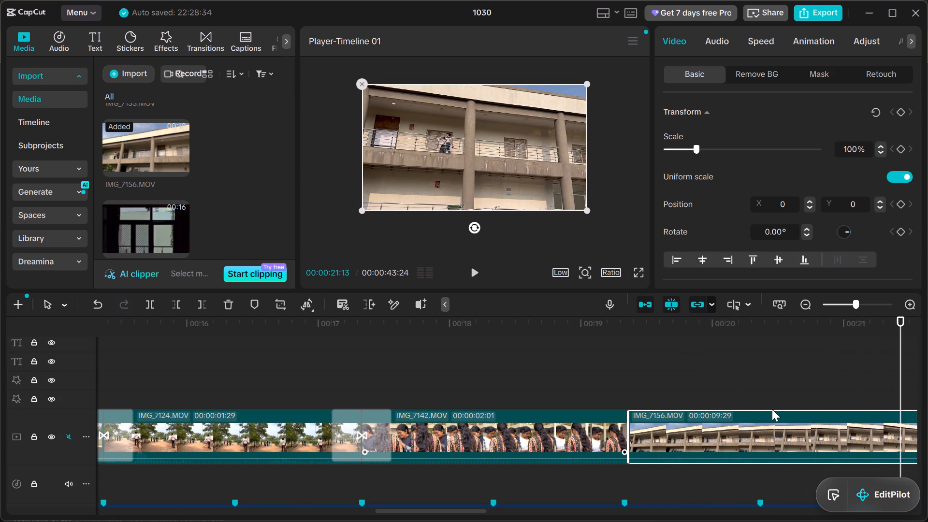
pyautogui.hscroll(-1, 772, 409)
pyautogui.doubleClick(723, 377)
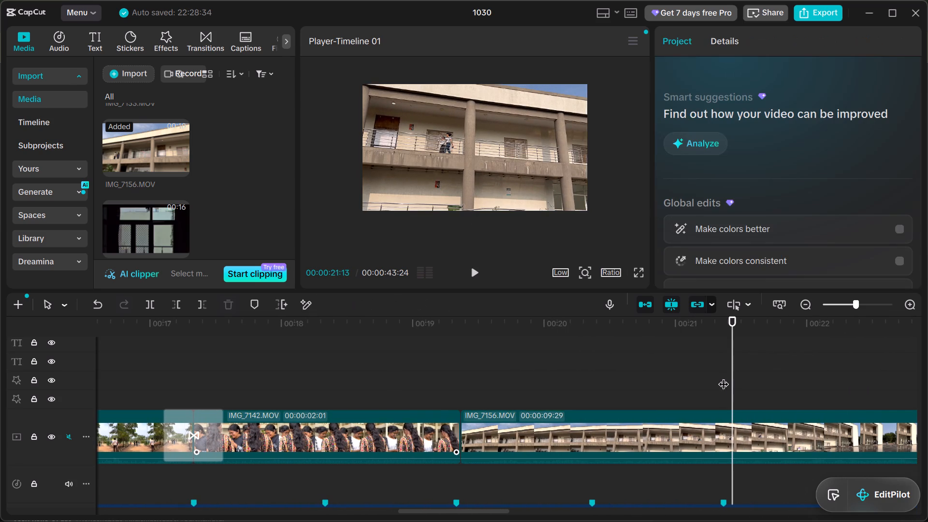
pyautogui.click(717, 429)
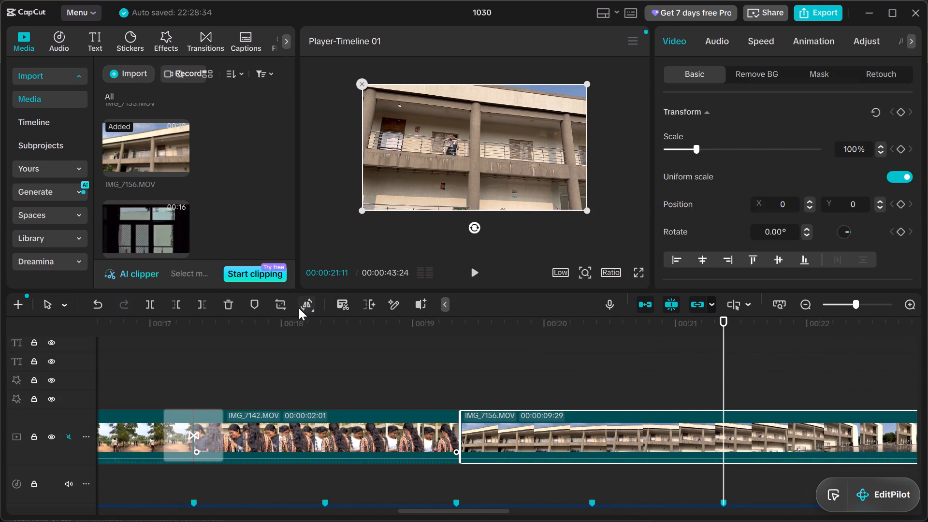
pyautogui.click(196, 307)
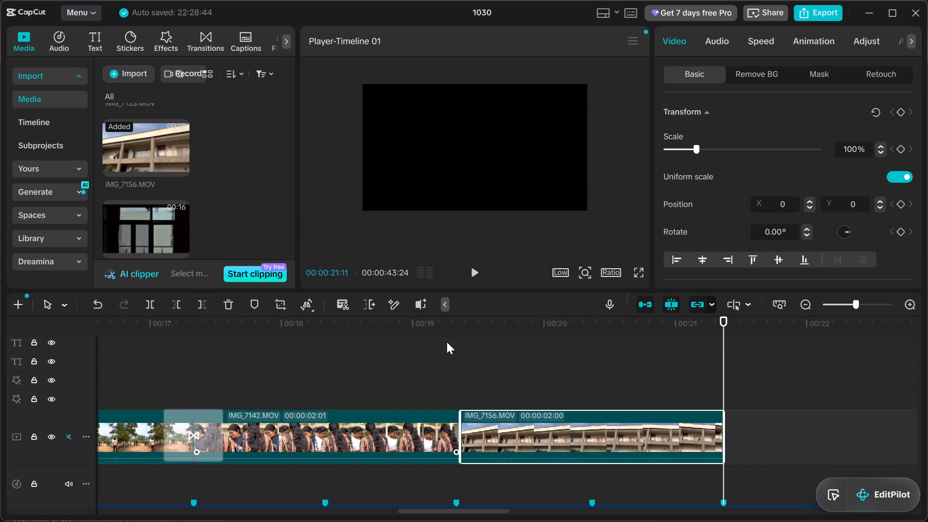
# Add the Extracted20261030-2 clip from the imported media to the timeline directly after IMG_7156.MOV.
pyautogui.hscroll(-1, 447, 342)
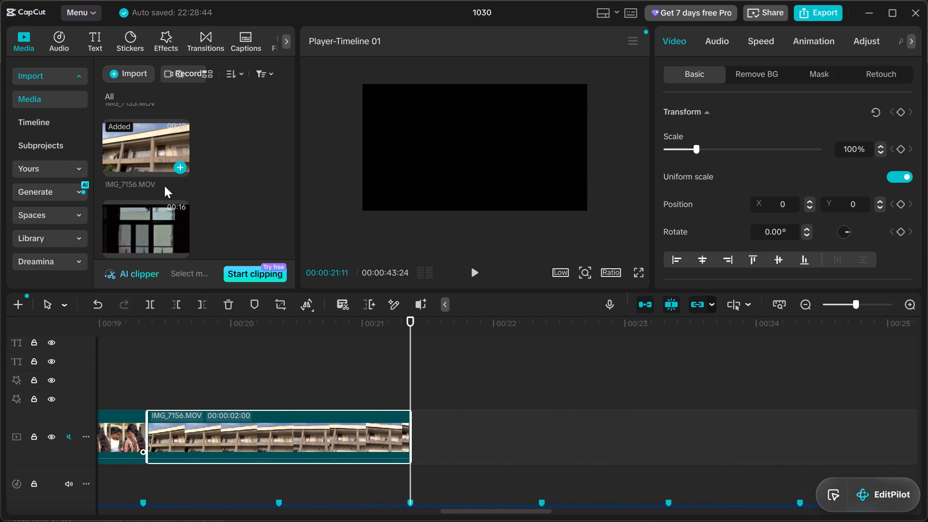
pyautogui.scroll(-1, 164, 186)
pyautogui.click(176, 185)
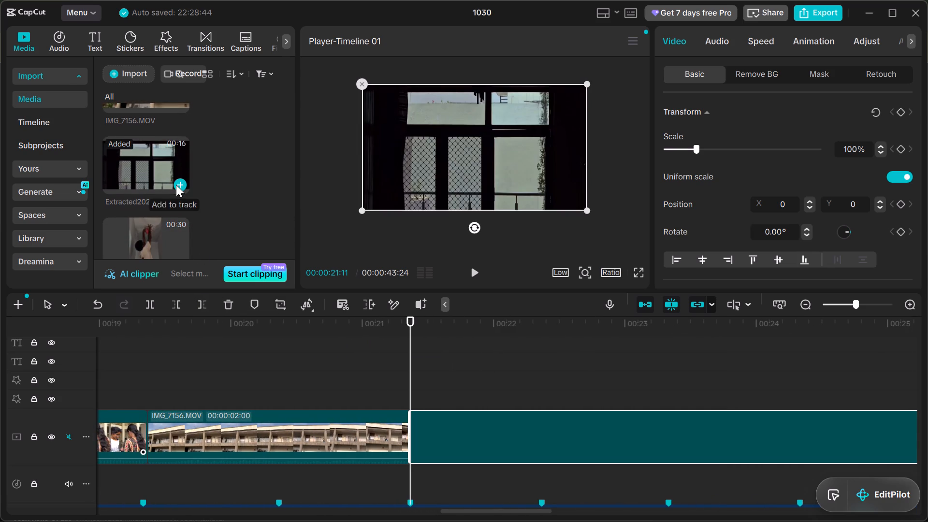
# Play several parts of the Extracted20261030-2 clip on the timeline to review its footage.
pyautogui.hscroll(-1, 563, 355)
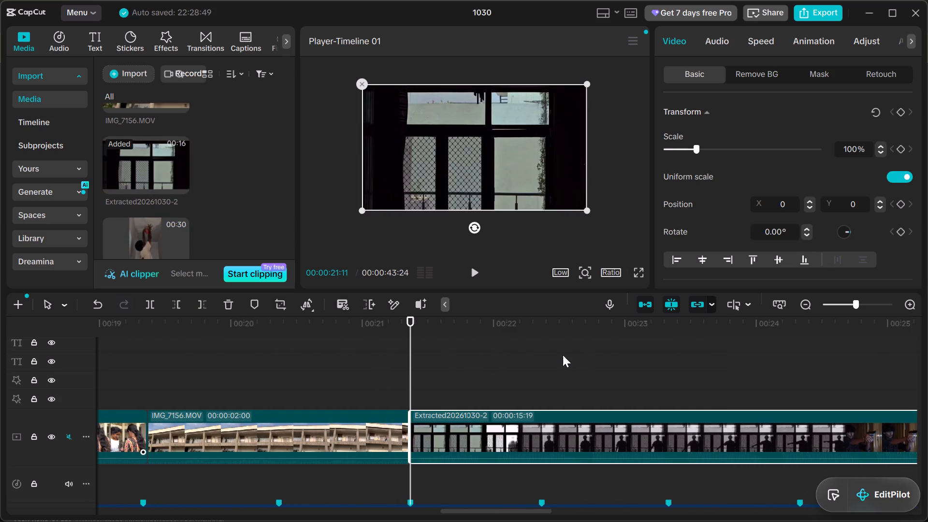
pyautogui.hscroll(-1, 563, 355)
pyautogui.tripleClick(563, 355)
pyautogui.press('space')
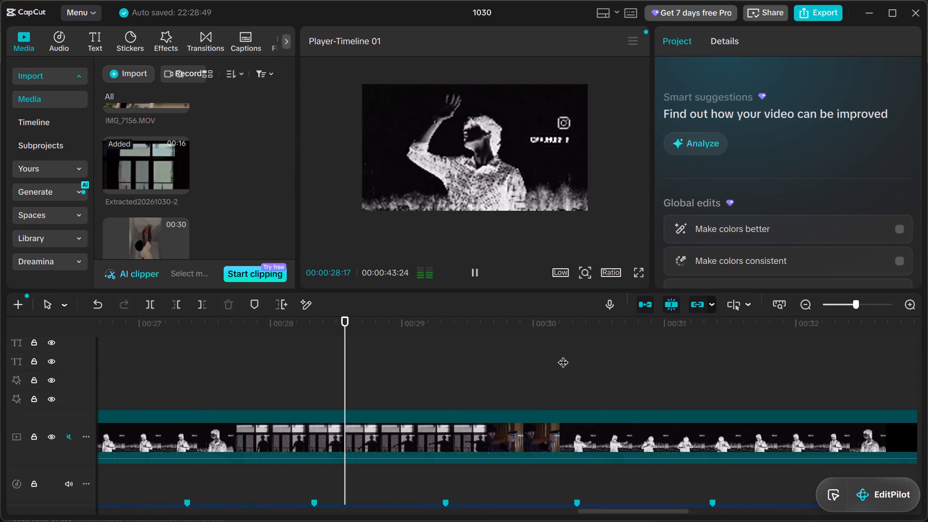
pyautogui.press('space')
pyautogui.hscroll(1, 563, 355)
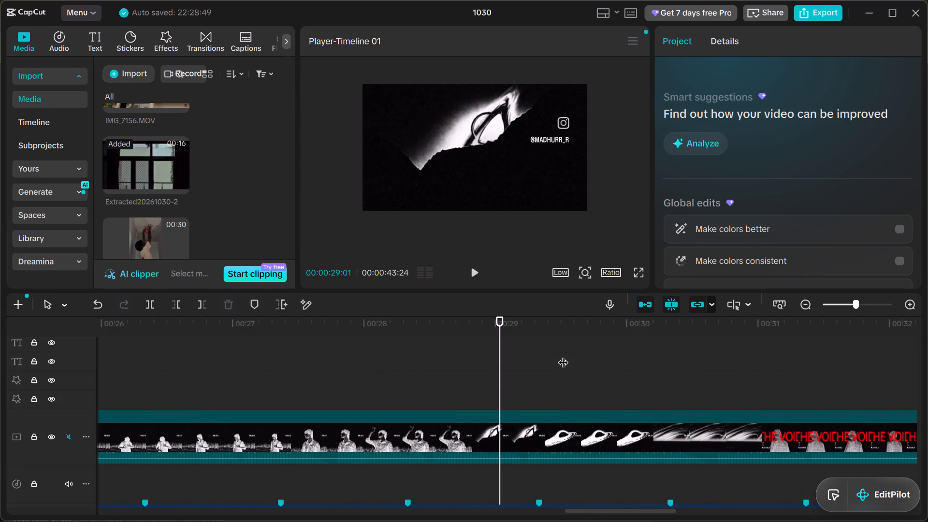
pyautogui.hscroll(1, 563, 355)
pyautogui.press('space')
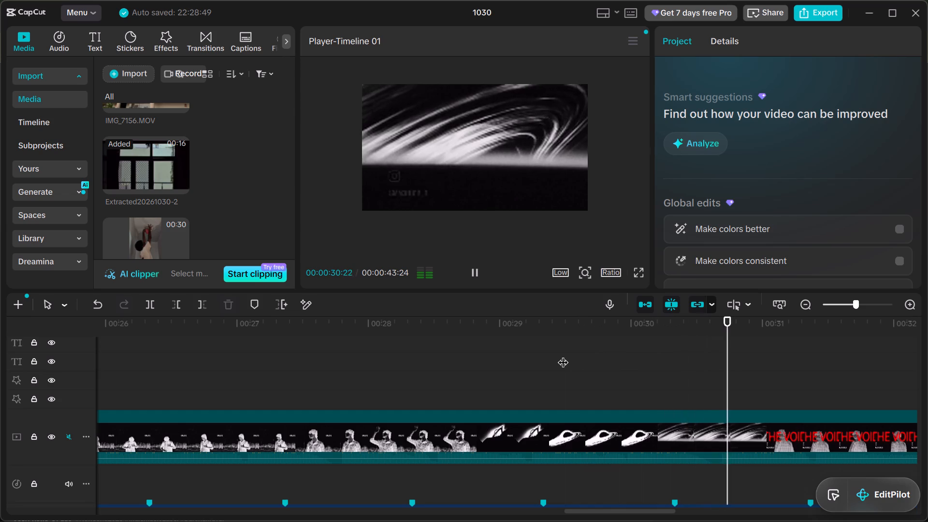
pyautogui.press('space')
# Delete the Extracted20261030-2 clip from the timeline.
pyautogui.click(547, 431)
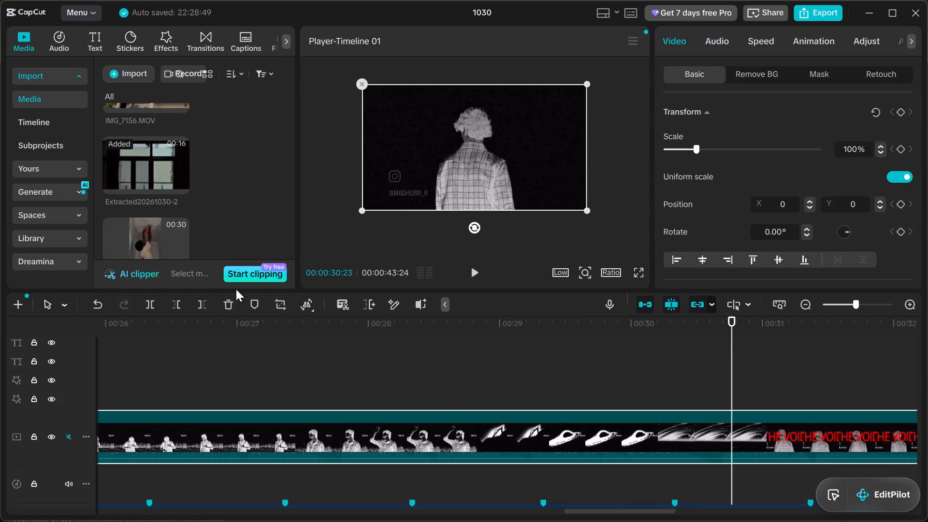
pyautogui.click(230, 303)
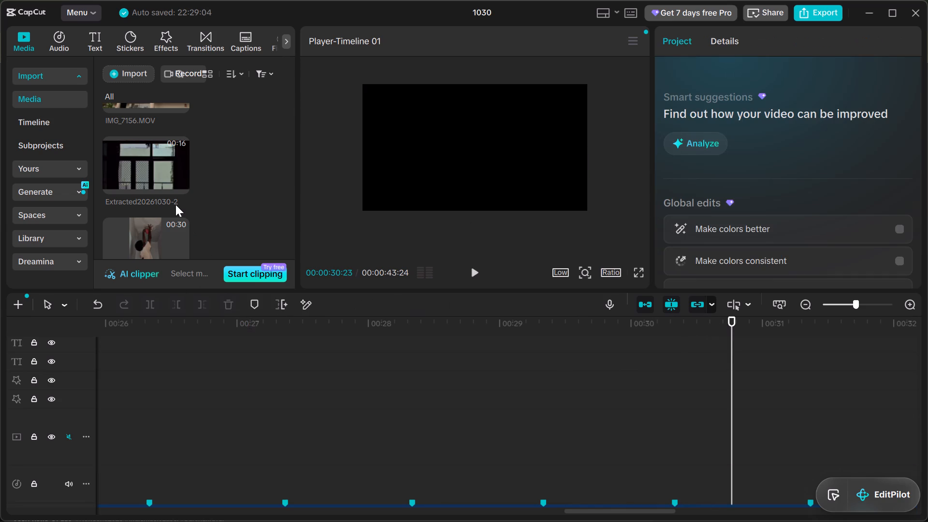
# Find IMG_7110.MOV in the imported media and add it to the timeline directly after IMG_7156.MOV.
pyautogui.scroll(-1, 175, 204)
pyautogui.scroll(1, 175, 204)
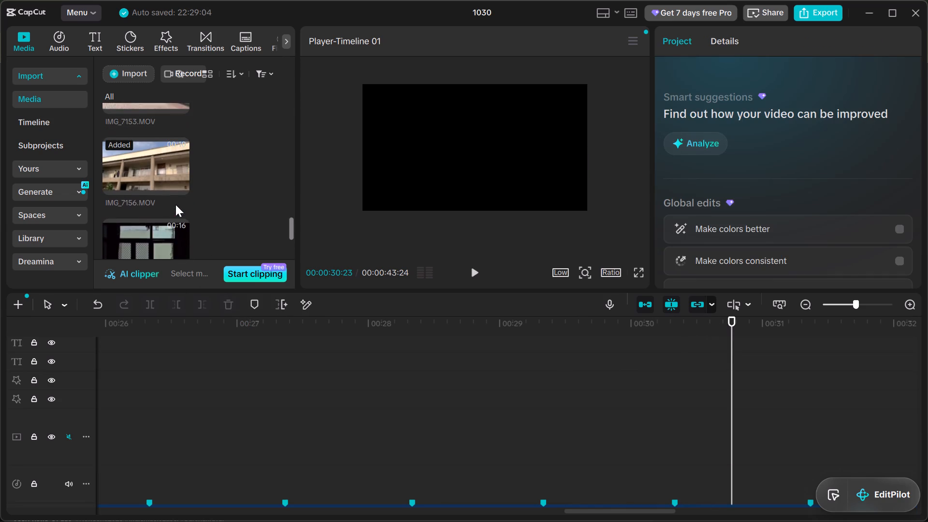
pyautogui.scroll(1, 175, 204)
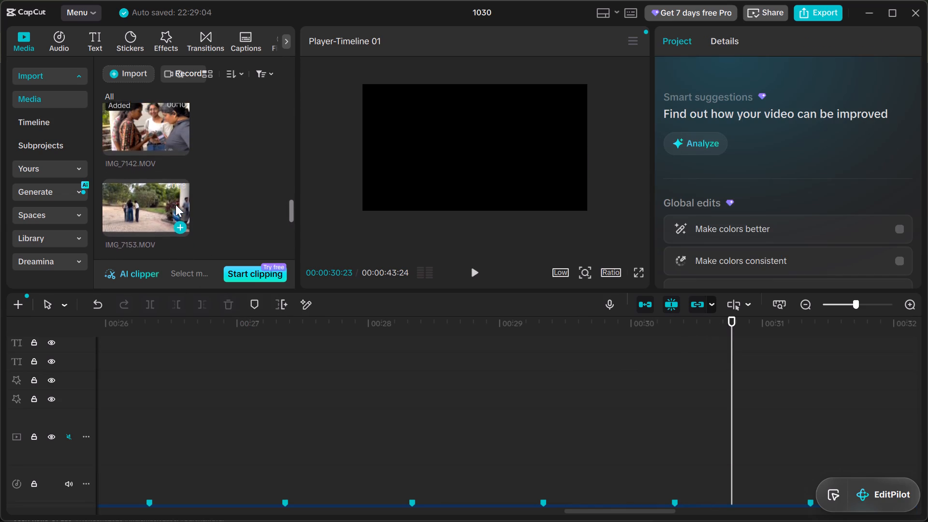
pyautogui.scroll(3, 175, 204)
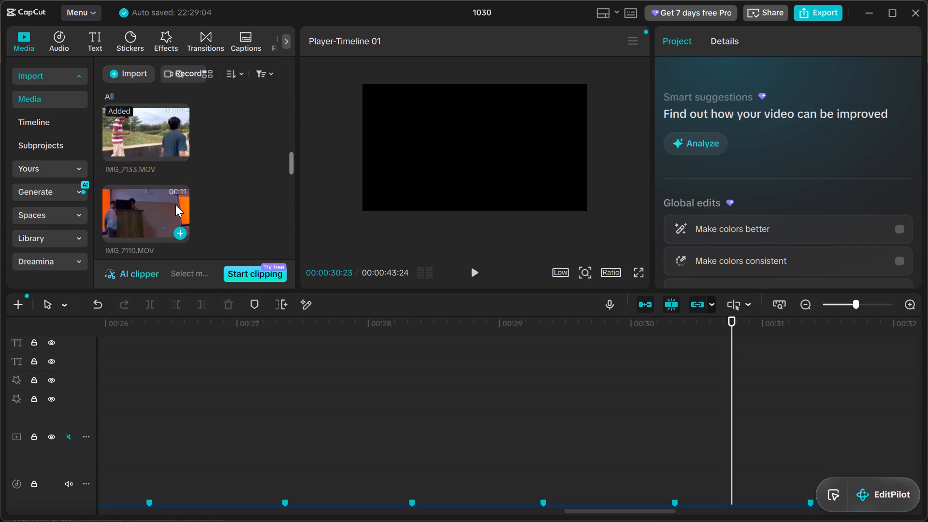
pyautogui.scroll(1, 175, 204)
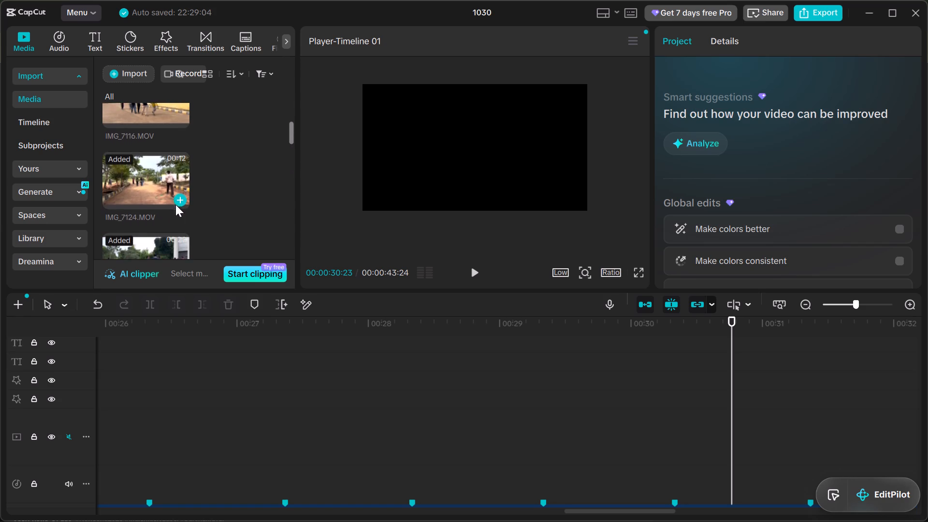
pyautogui.scroll(2, 175, 204)
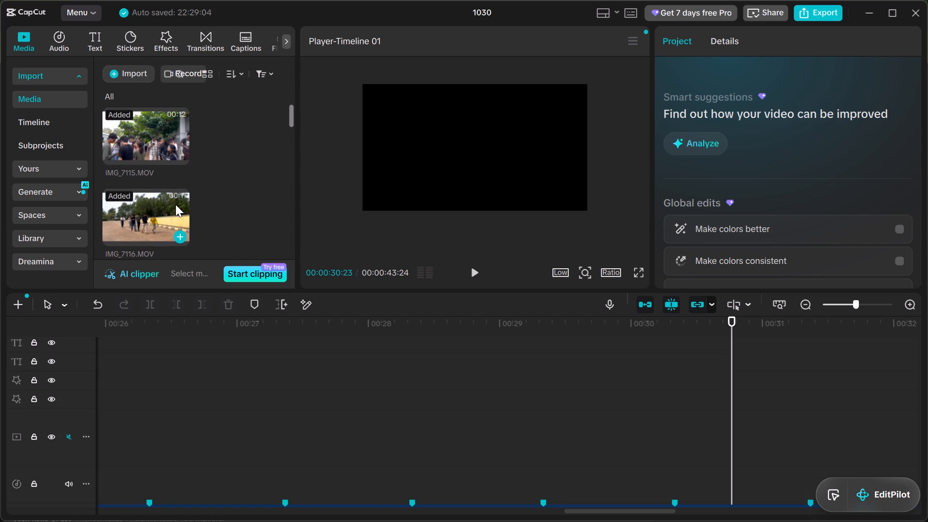
pyautogui.scroll(-2, 175, 204)
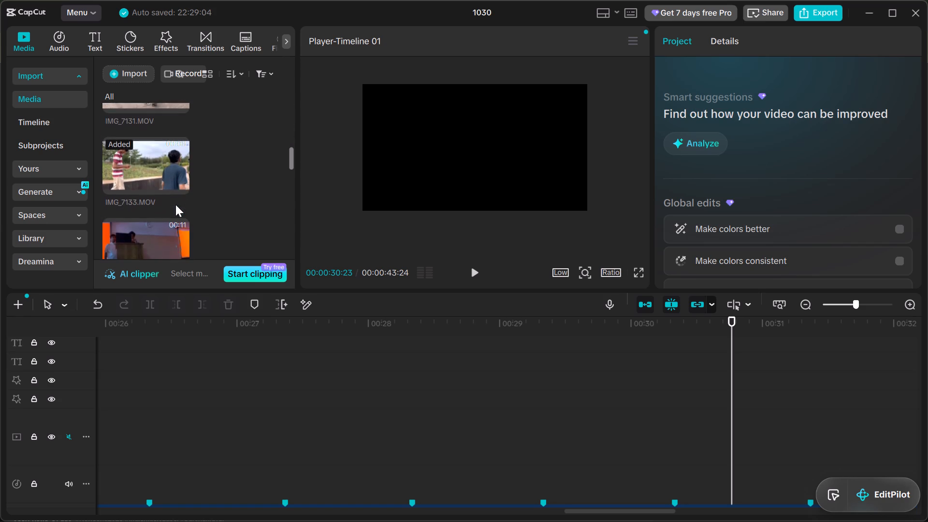
pyautogui.scroll(-1, 175, 204)
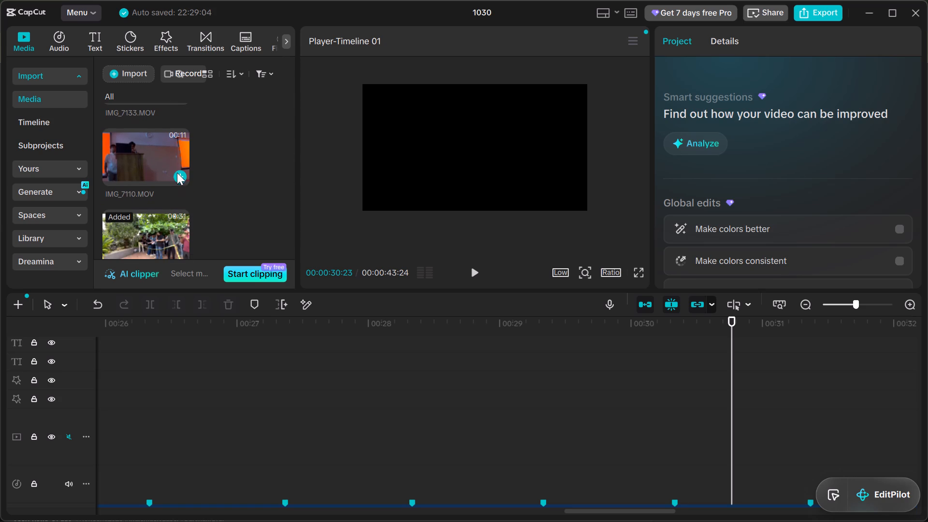
pyautogui.click(177, 174)
# Preview the cut from IMG_7156.MOV into IMG_7110.MOV and trim off the part of IMG_7110.MOV before 00:00:22:27.
pyautogui.press('space')
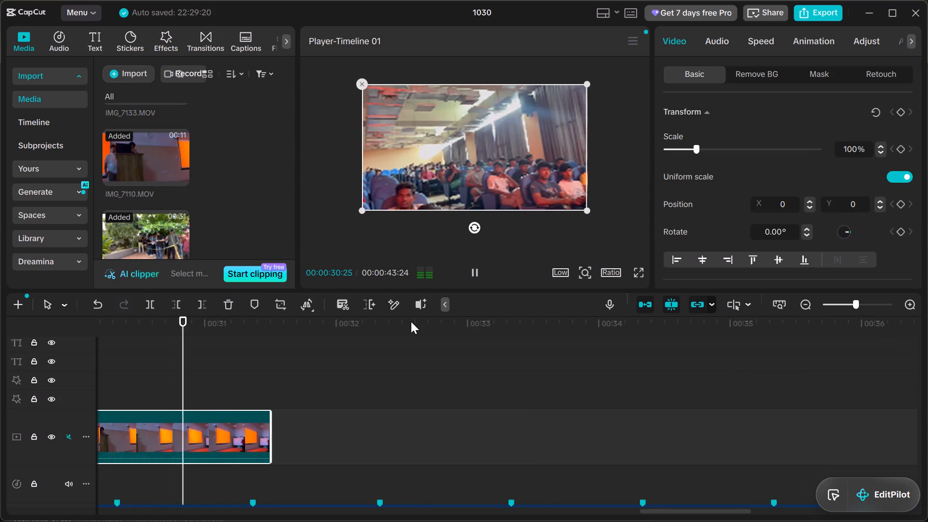
pyautogui.doubleClick(488, 320)
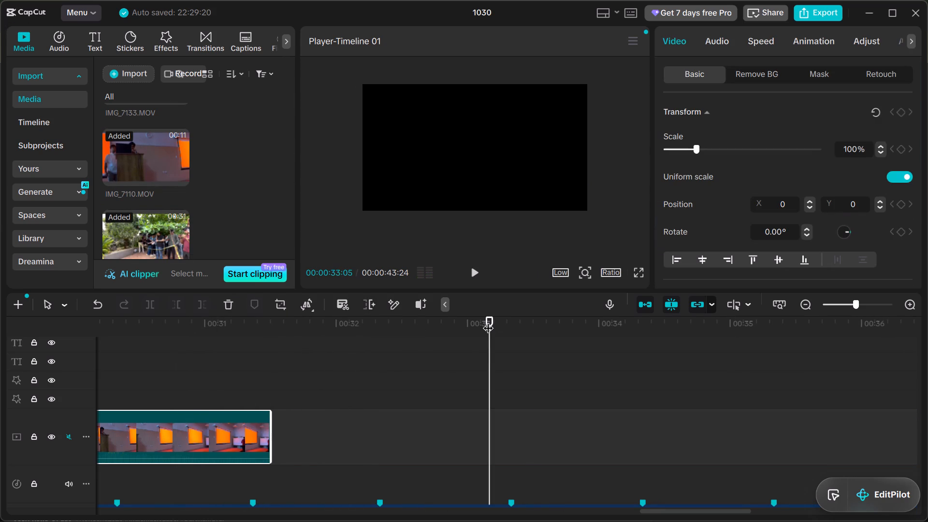
pyautogui.hscroll(5, 295, 353)
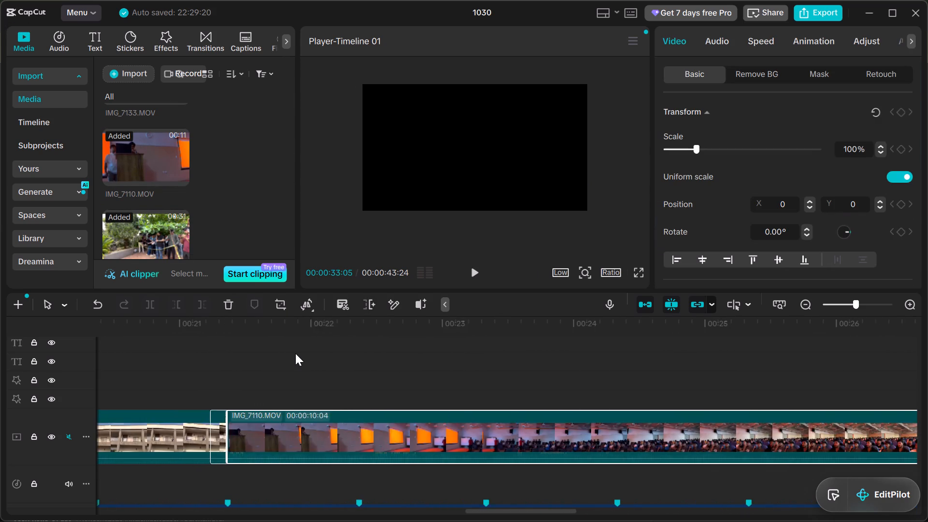
pyautogui.hscroll(1, 295, 353)
pyautogui.doubleClick(364, 358)
pyautogui.press('space')
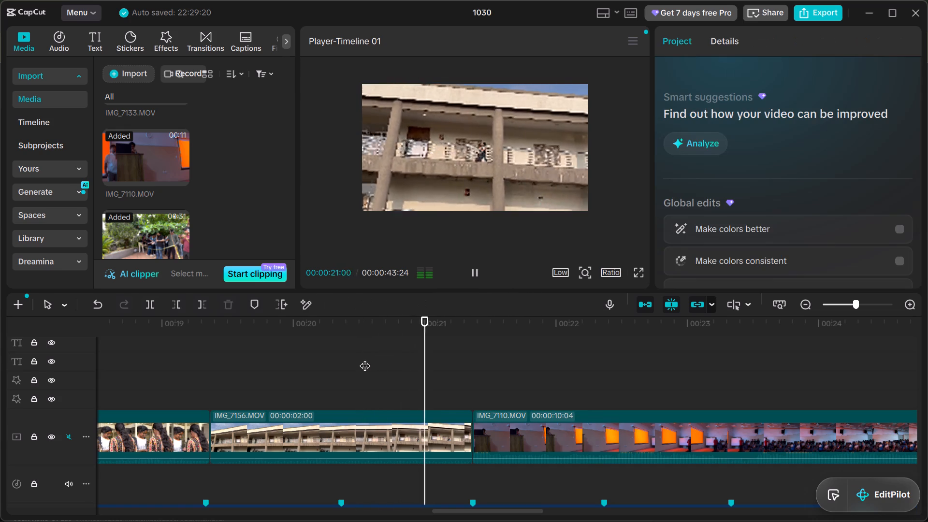
pyautogui.press('space')
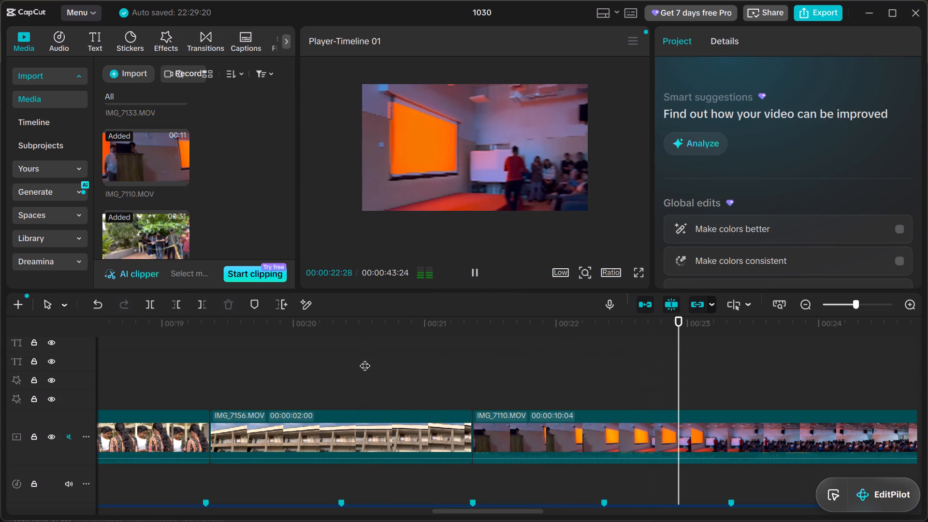
pyautogui.press('space')
pyautogui.press('space')
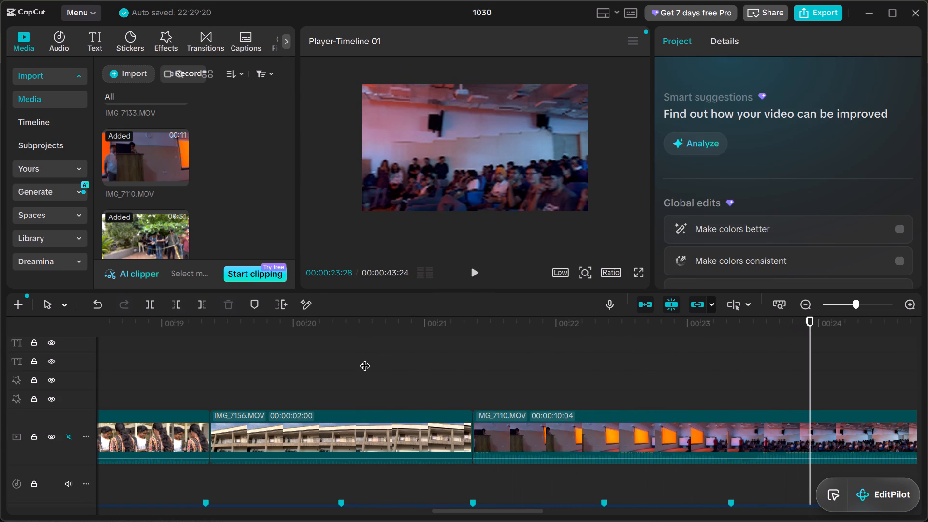
pyautogui.doubleClick(674, 367)
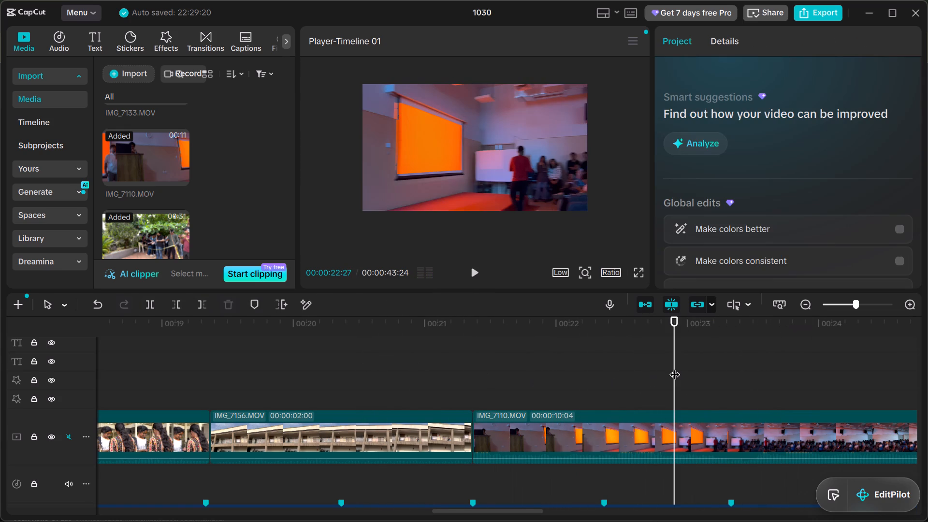
pyautogui.click(687, 421)
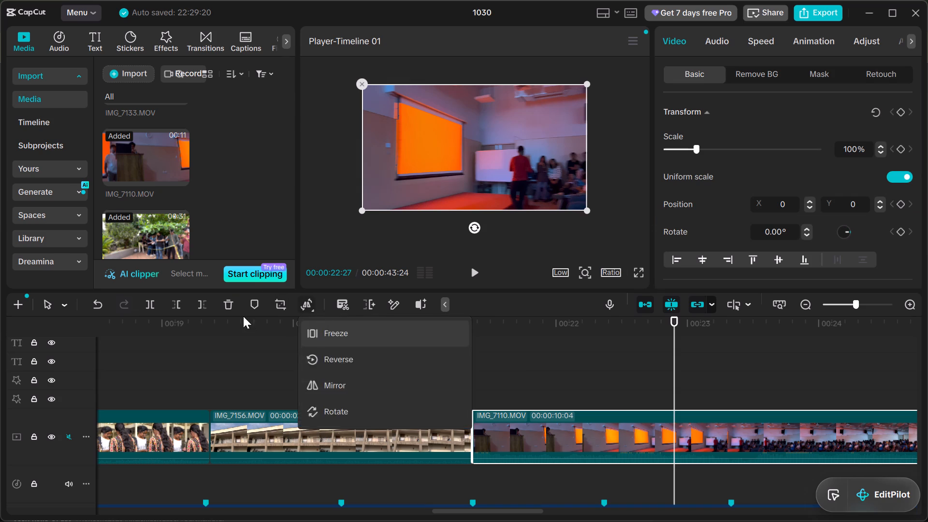
pyautogui.click(172, 301)
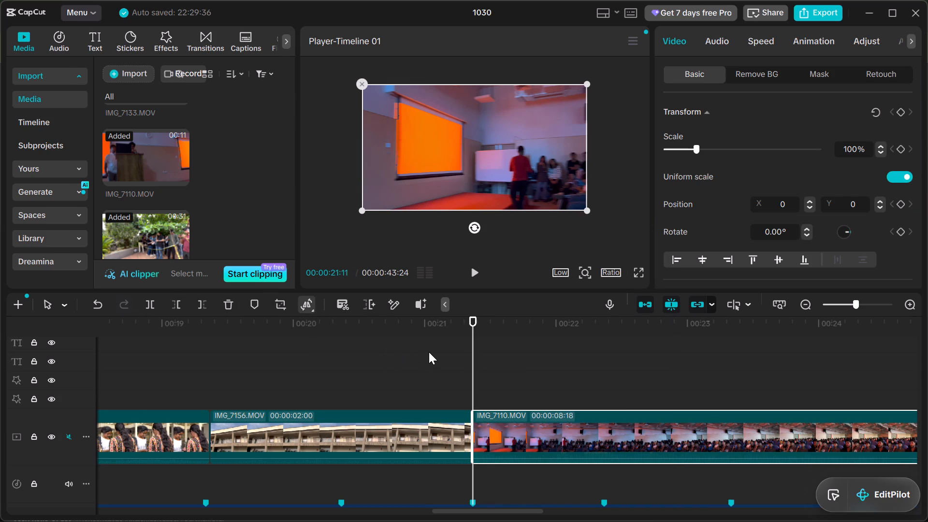
# Preview the shortened IMG_7110.MOV and trim off everything after the beat marker at 00:00:23:10.
pyautogui.press('space')
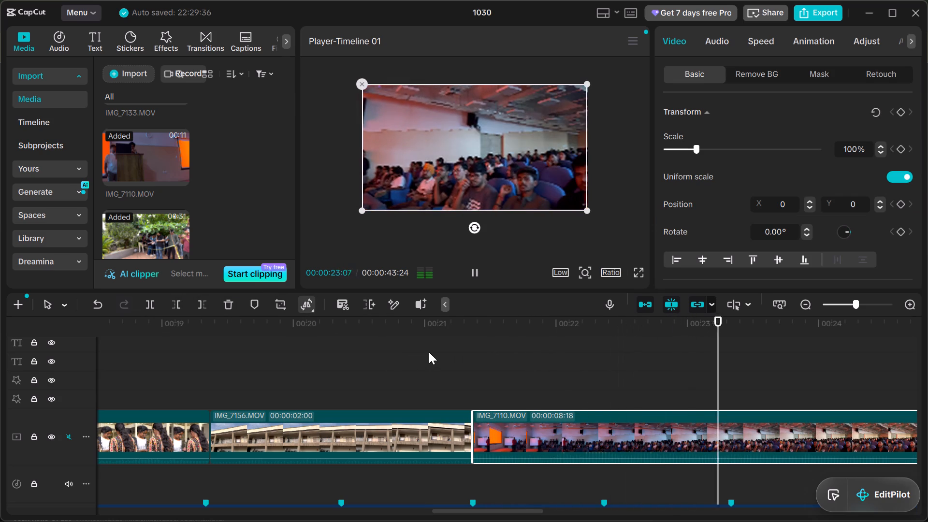
pyautogui.press('space')
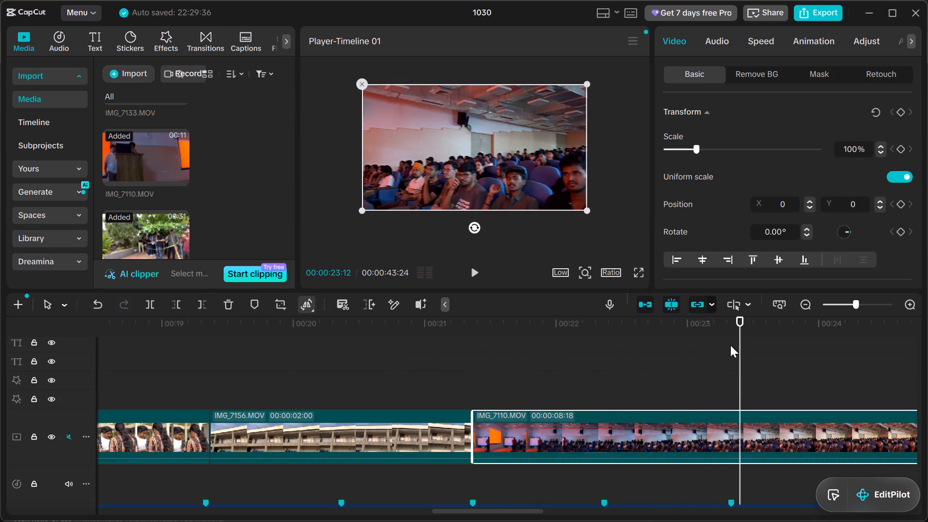
pyautogui.doubleClick(733, 345)
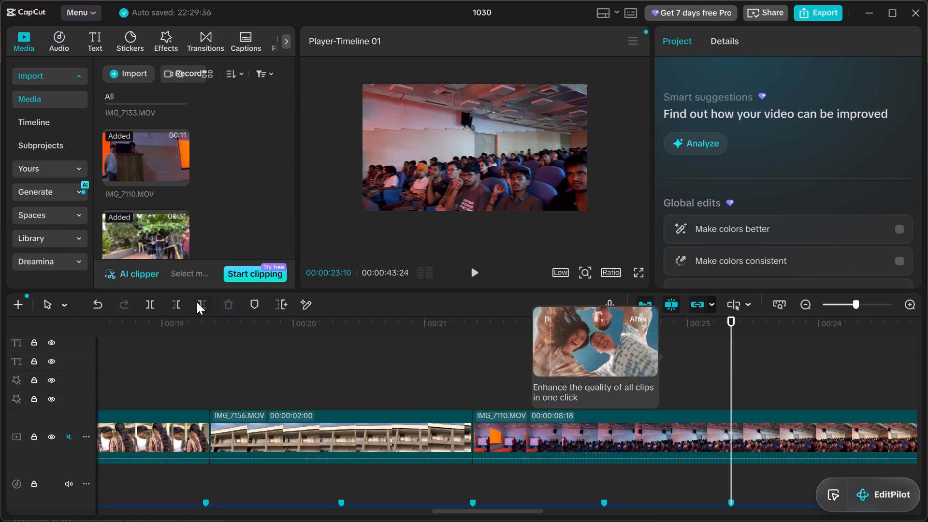
pyautogui.click(537, 422)
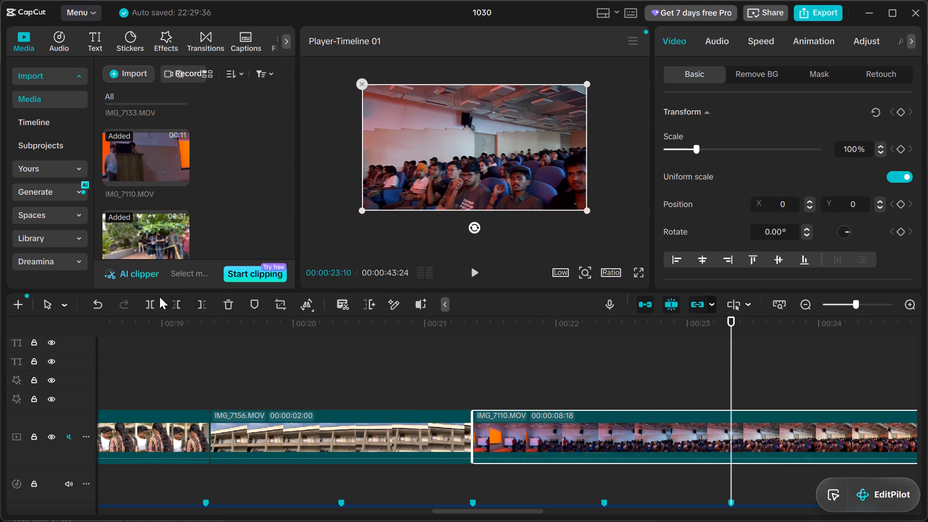
pyautogui.click(199, 304)
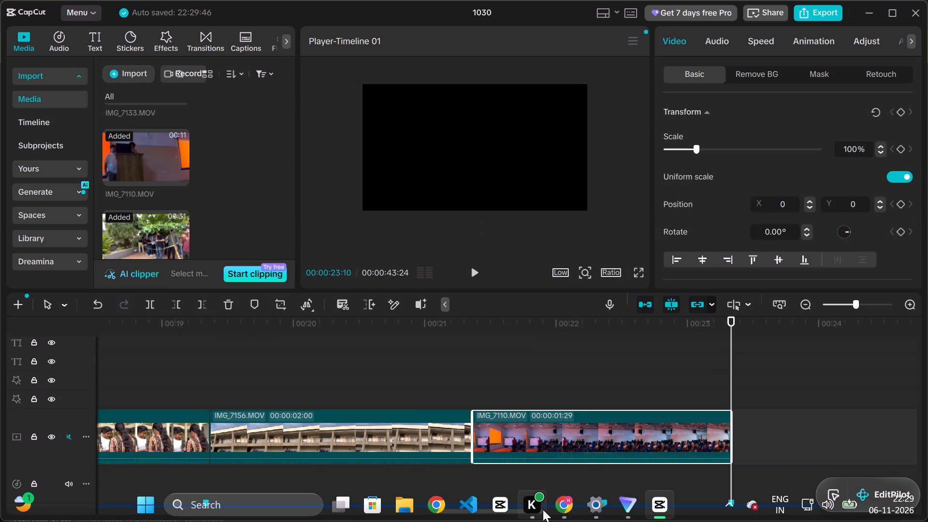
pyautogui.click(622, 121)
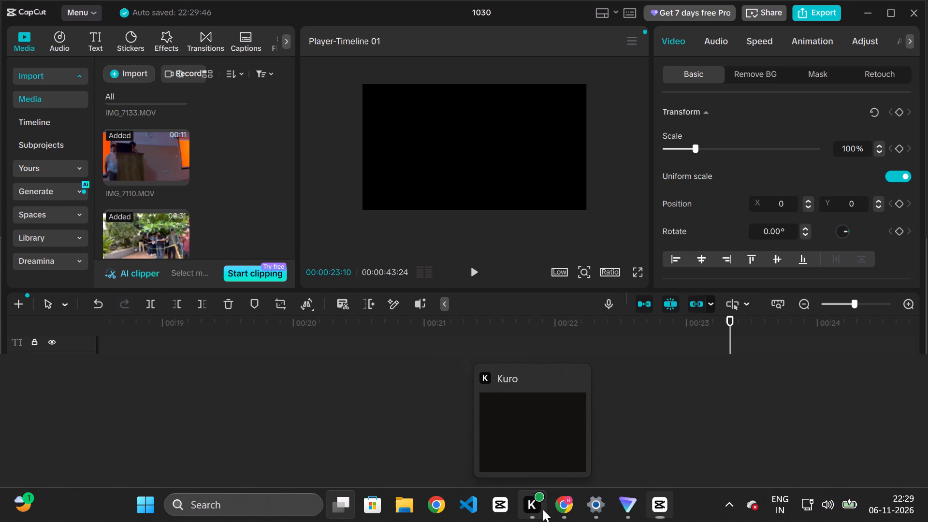
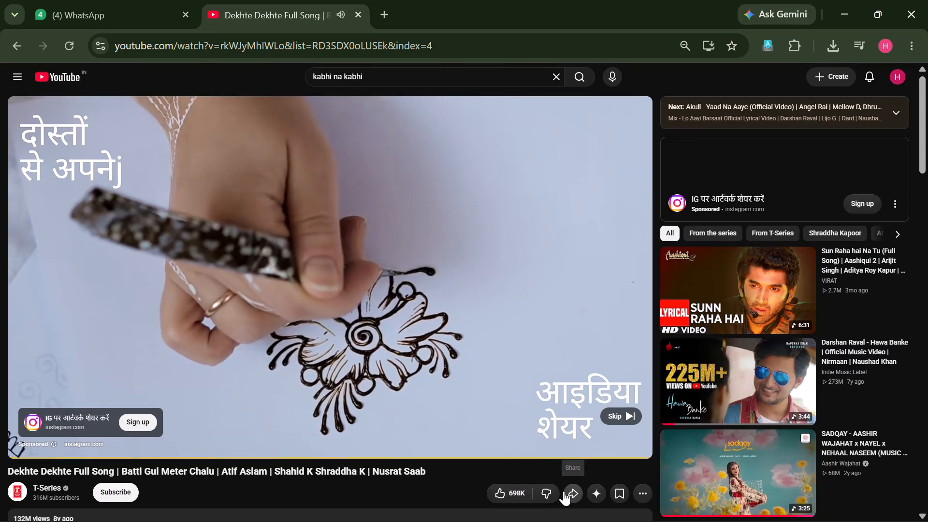
# Skip the ad and find the Chal Wahan Jaate Hain lyrics song among the recommended videos to play it.
pyautogui.click(613, 411)
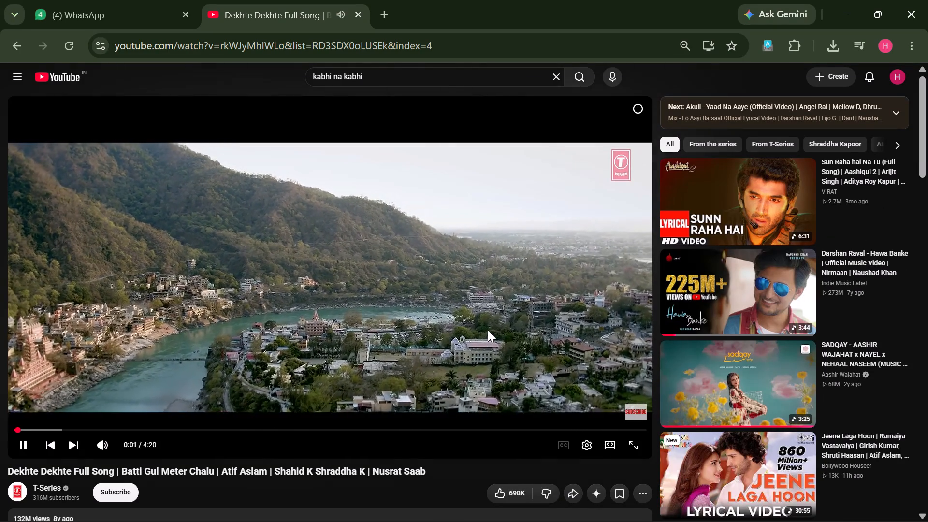
pyautogui.scroll(-2, 791, 366)
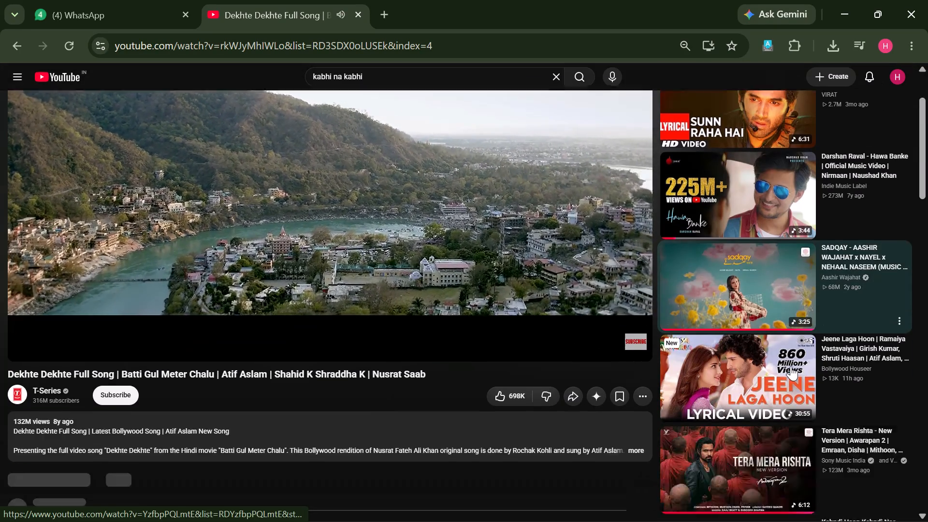
pyautogui.scroll(-5, 791, 366)
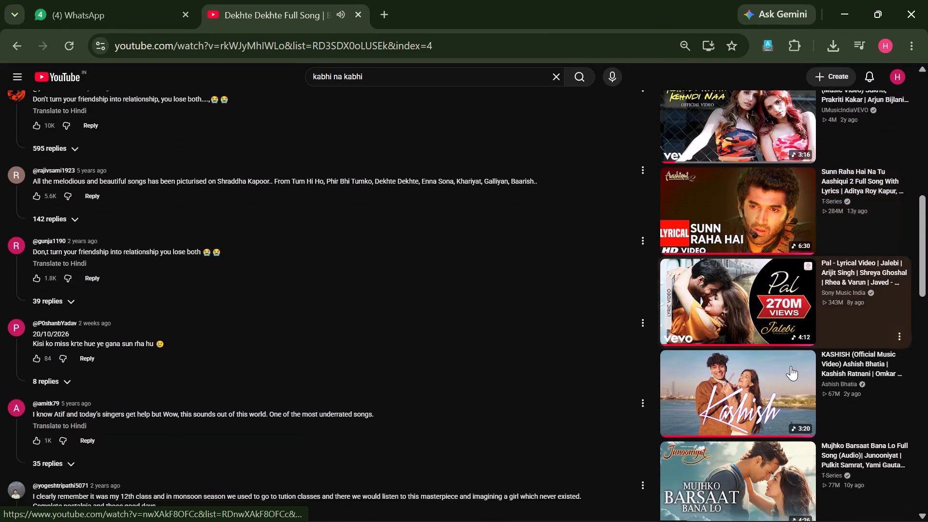
pyautogui.scroll(1, 791, 366)
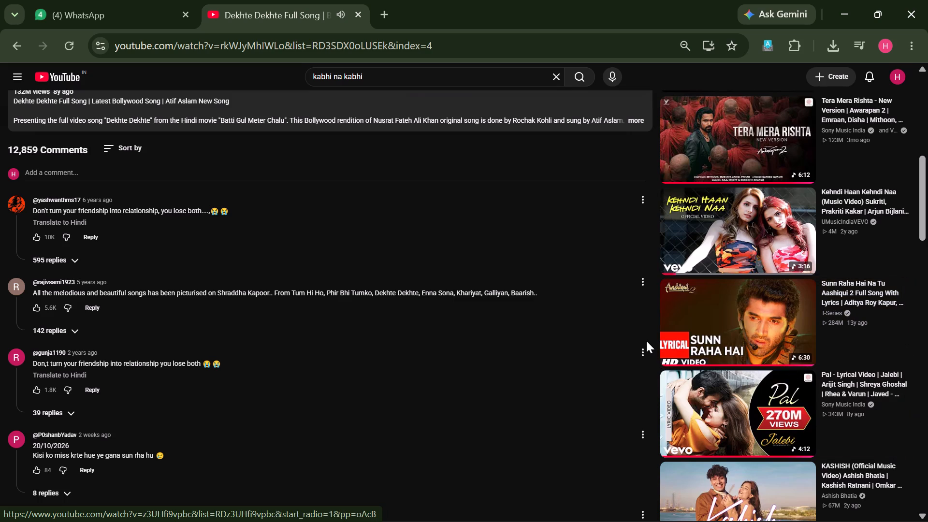
pyautogui.scroll(-5, 737, 250)
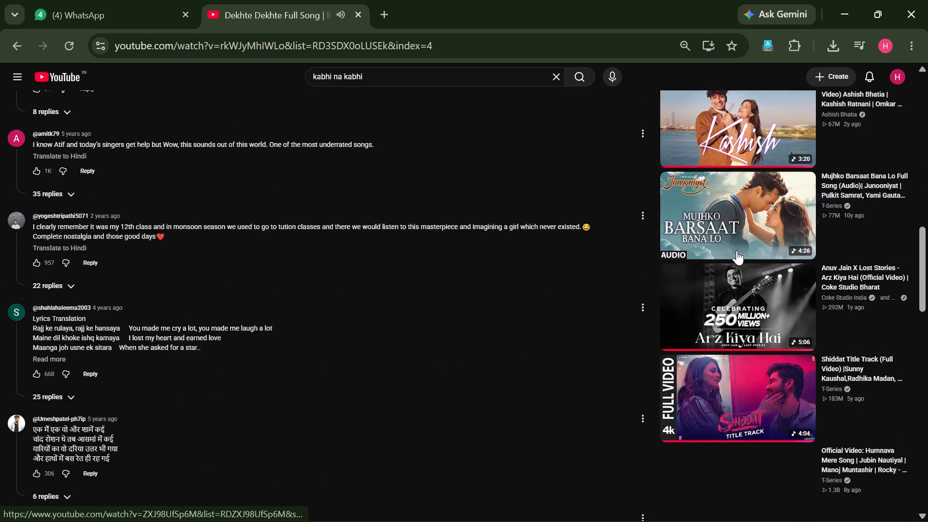
pyautogui.scroll(-4, 737, 250)
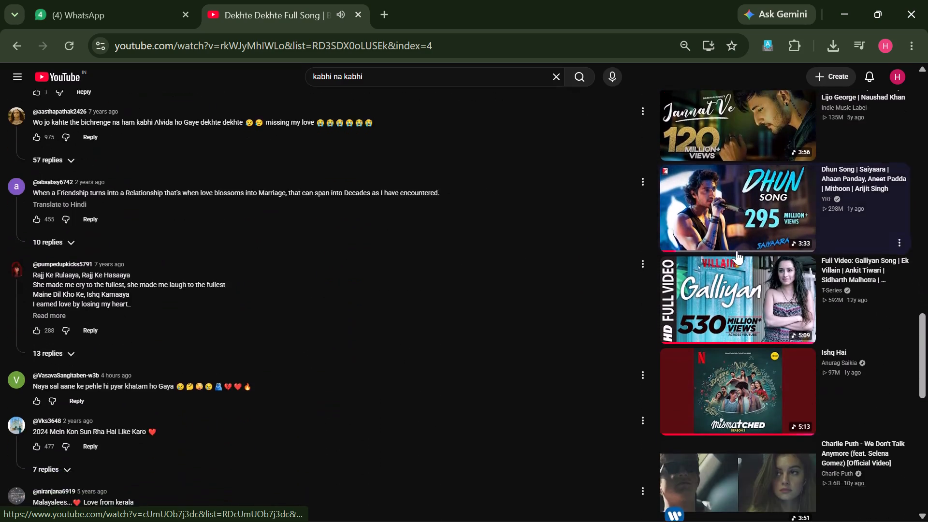
pyautogui.scroll(-5, 737, 250)
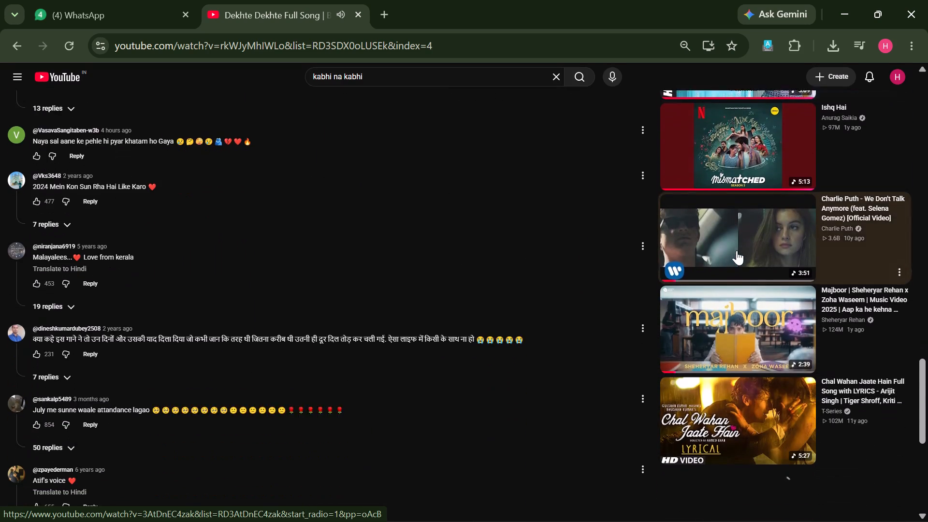
pyautogui.scroll(-2, 737, 250)
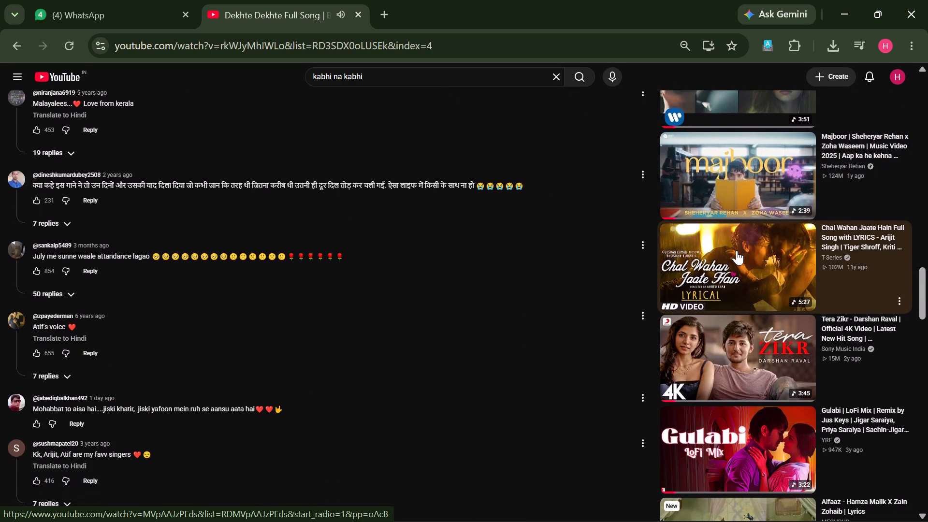
pyautogui.click(737, 250)
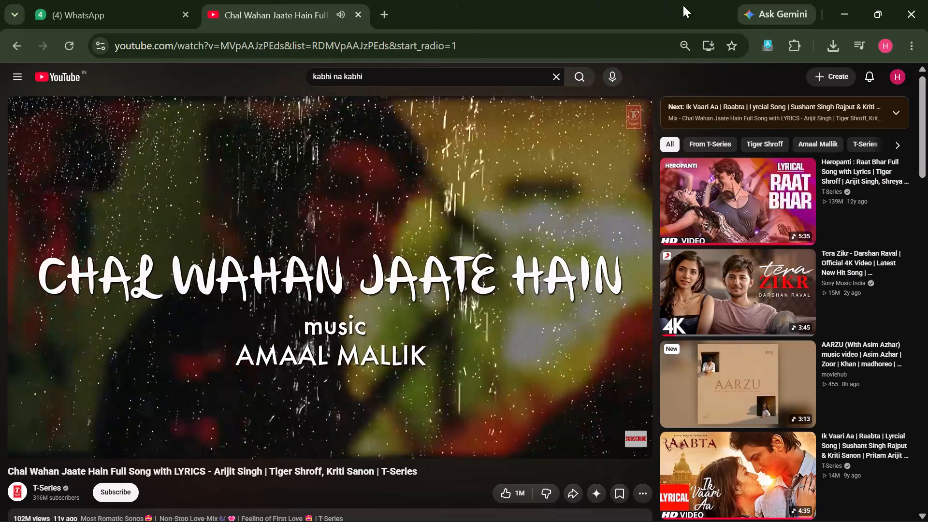
# Return to CapCut and preview the timeline from its start, stopping at the 00:00:18:10 beat marker in IMG_7142.MOV.
pyautogui.click(837, 6)
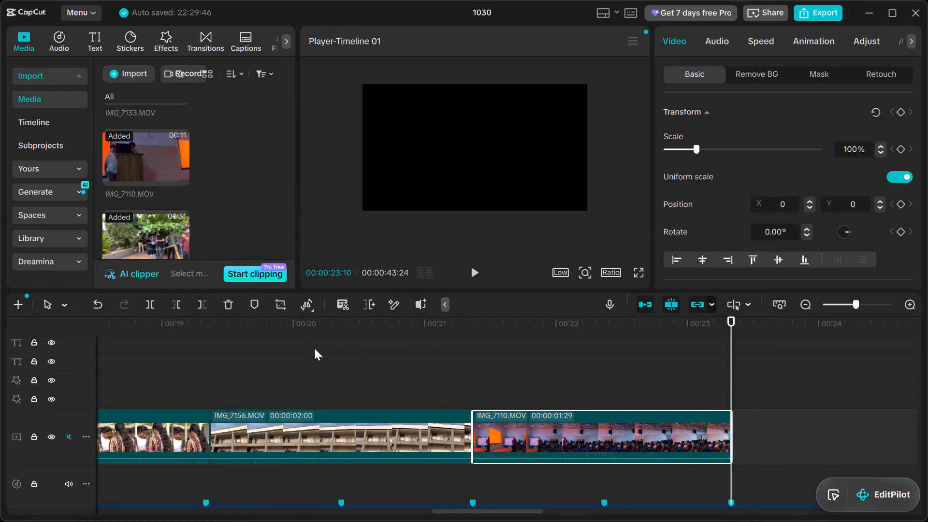
pyautogui.hscroll(4, 314, 348)
pyautogui.hscroll(-4, 314, 348)
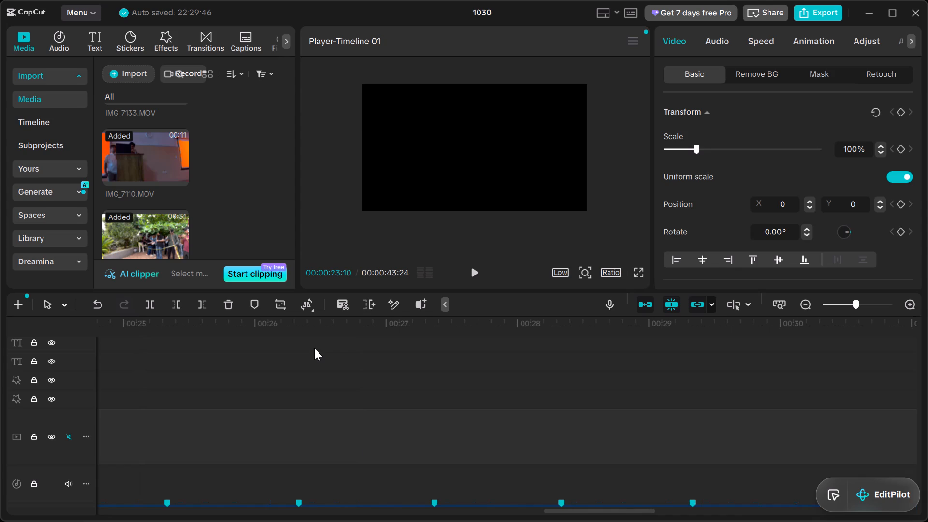
pyautogui.hscroll(-3, 314, 348)
pyautogui.scroll(-1, 314, 348)
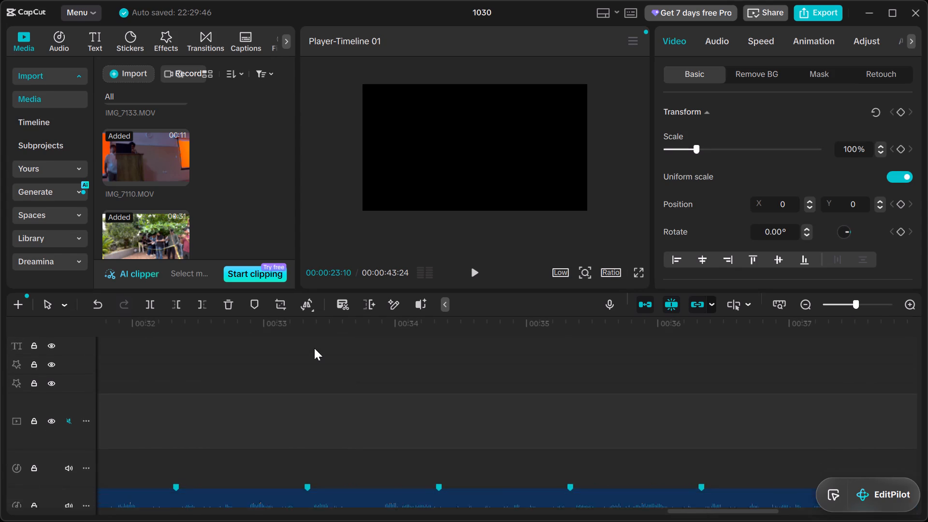
pyautogui.scroll(-2, 314, 348)
pyautogui.hscroll(-2, 314, 348)
pyautogui.hscroll(10, 314, 348)
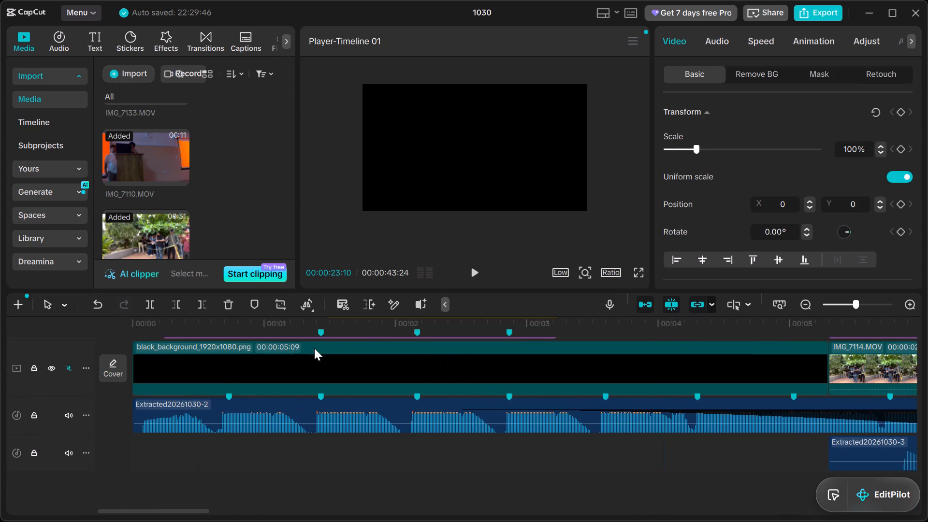
pyautogui.doubleClick(118, 392)
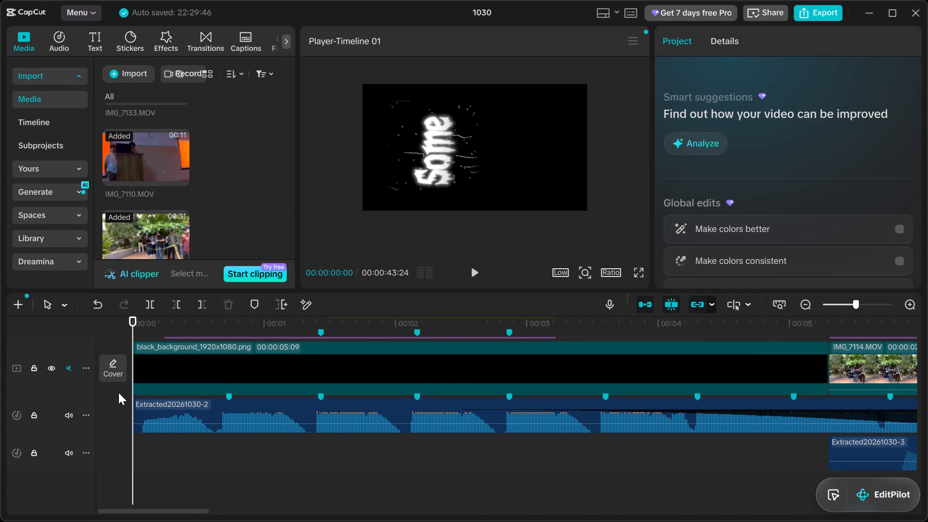
pyautogui.press('space')
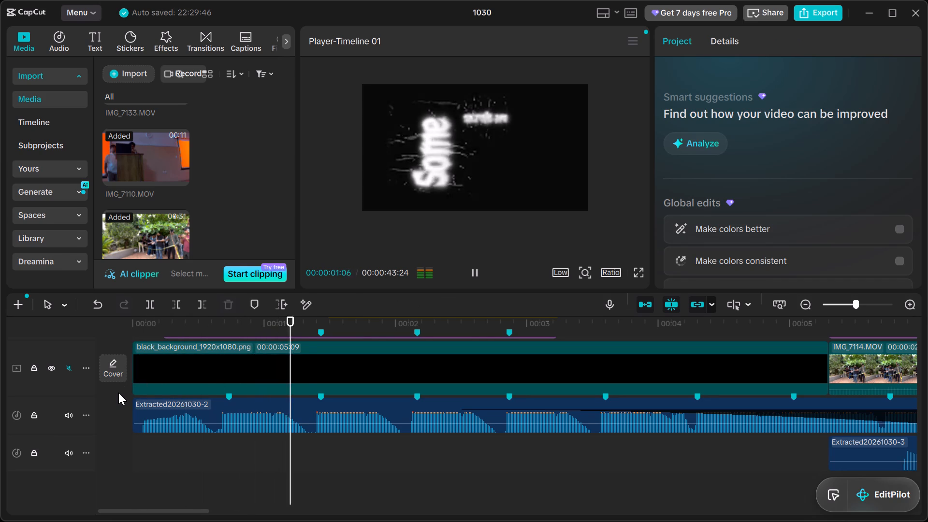
pyautogui.press('space')
pyautogui.press('space')
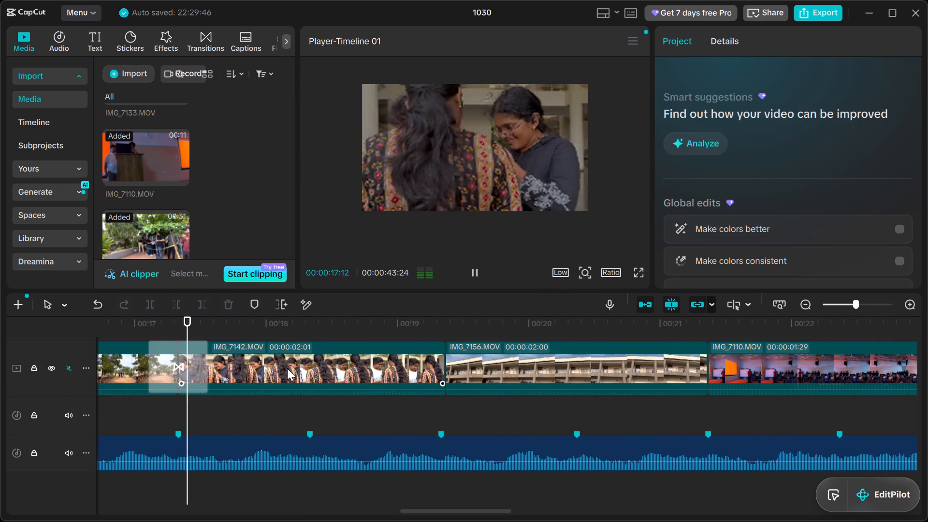
pyautogui.doubleClick(308, 409)
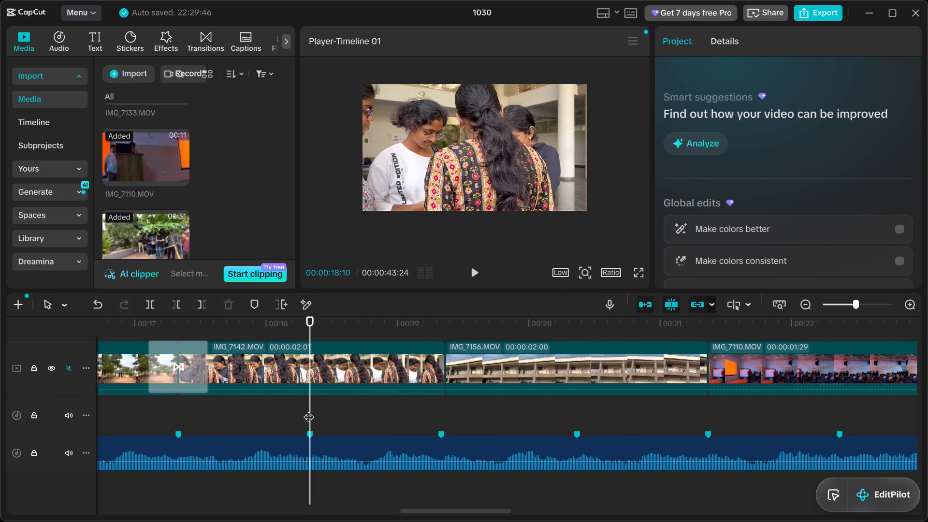